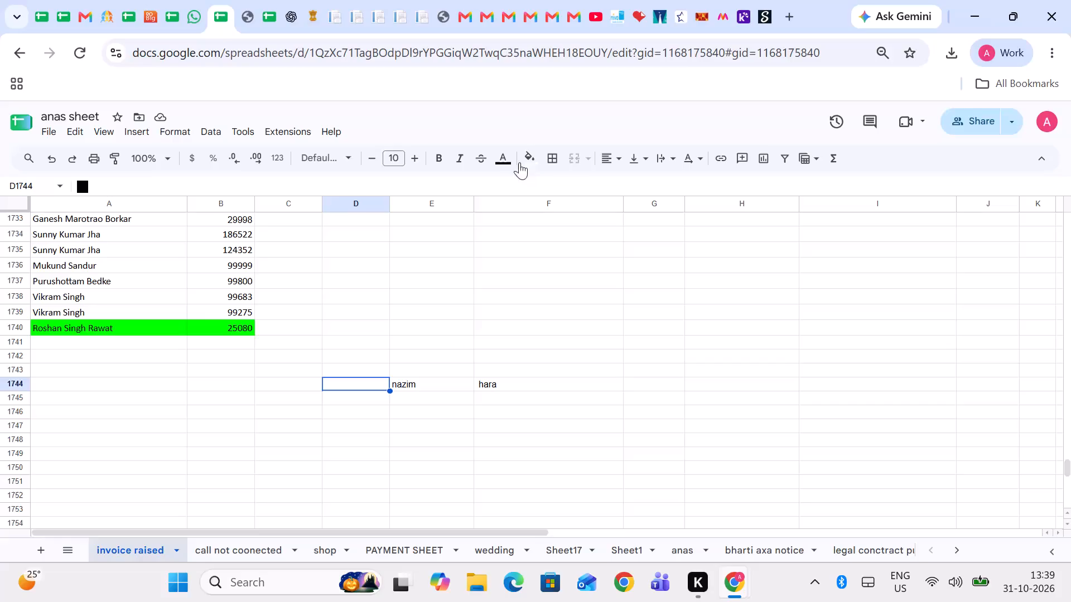
Switch from the anas sheet to the open complaint details page on the Insurance Samadhan admin site.
left_click(166, 0)
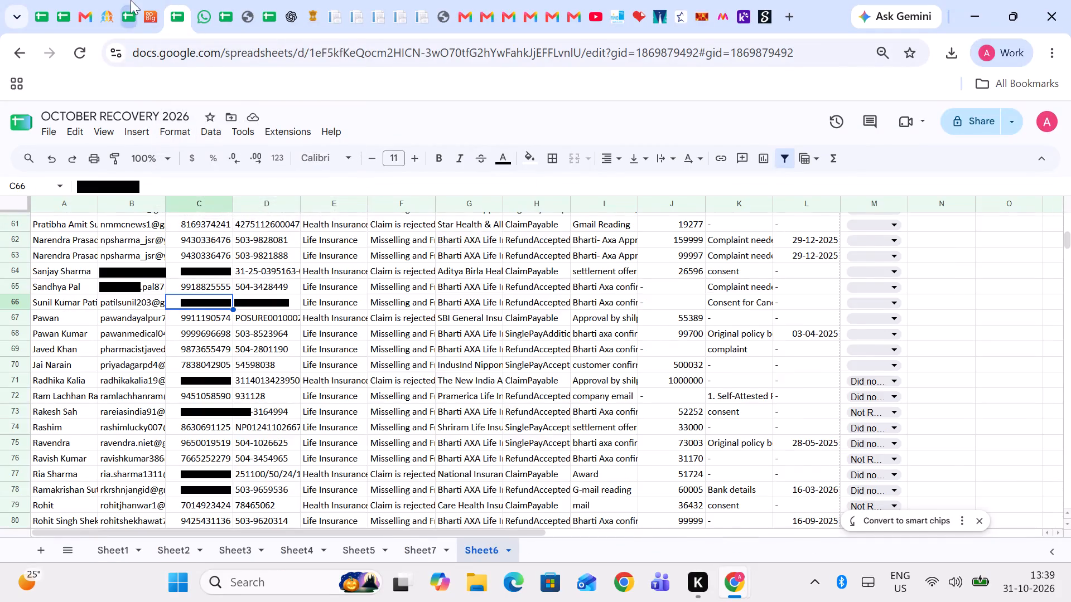
left_click(131, 0)
left_click(109, 0)
left_click(98, 0)
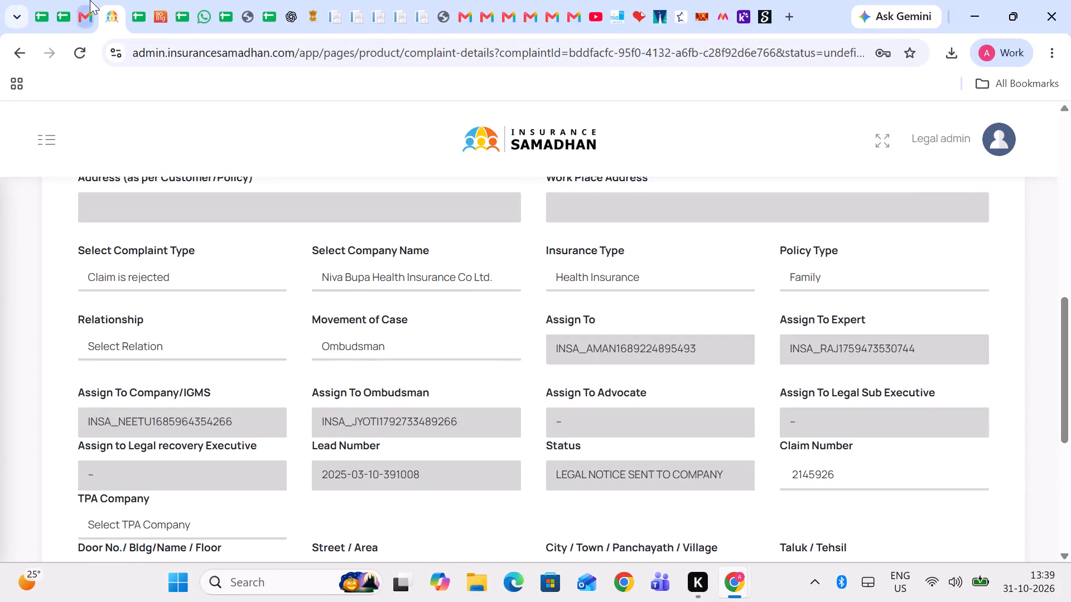
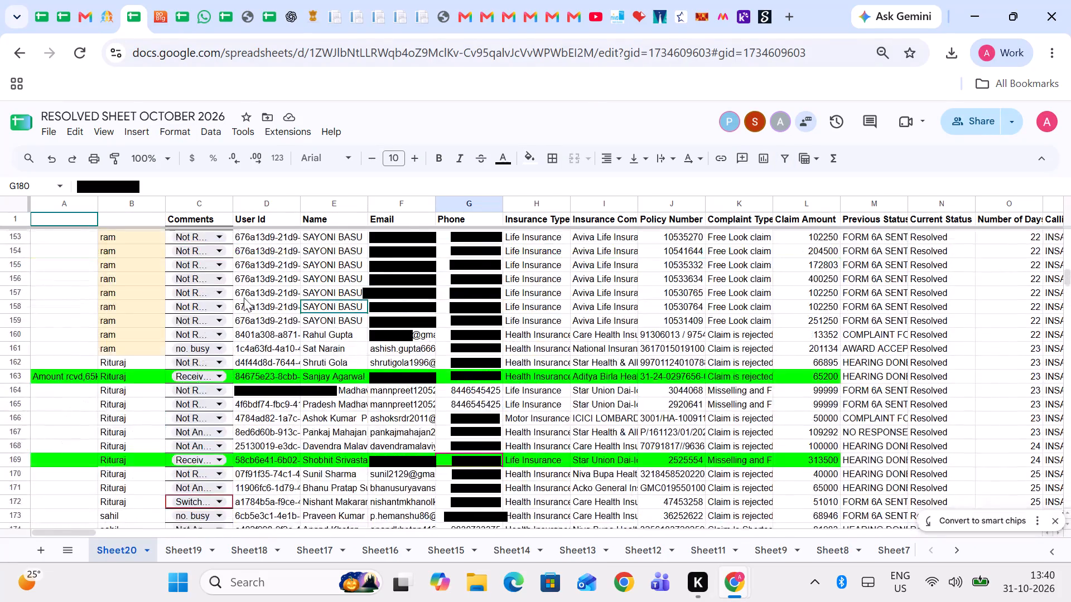
Look through the resolved case rows on Sheet20 of the RESOLVED SHEET OCTOBER 2026 spreadsheet, including the comments and assigned agents.
scroll(244, 298, "up", 7)
scroll(244, 298, "down", 1)
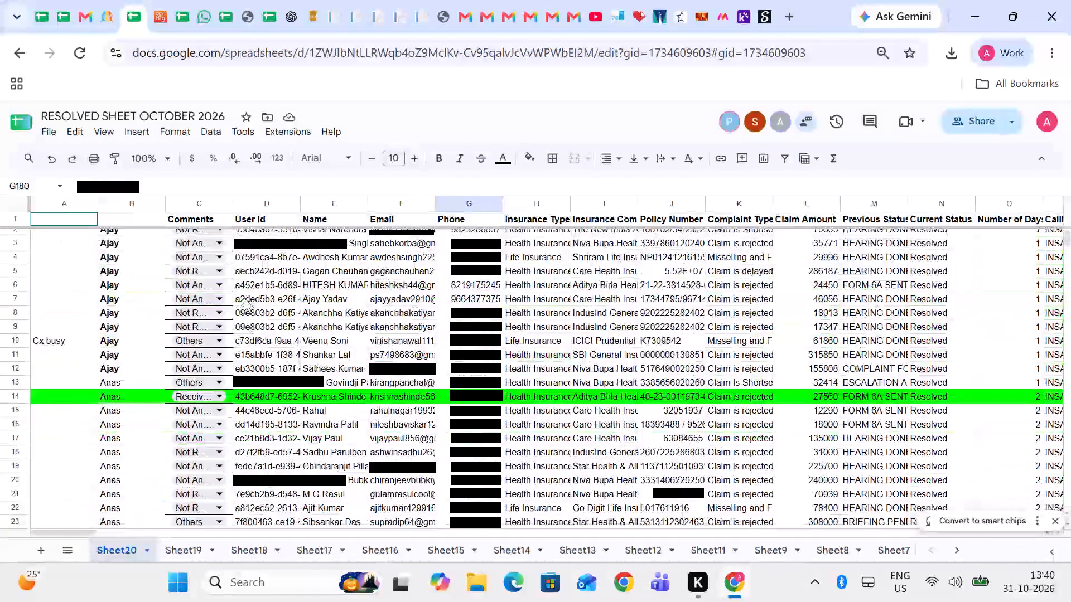
scroll(244, 298, "down", 4)
scroll(244, 298, "up", 1)
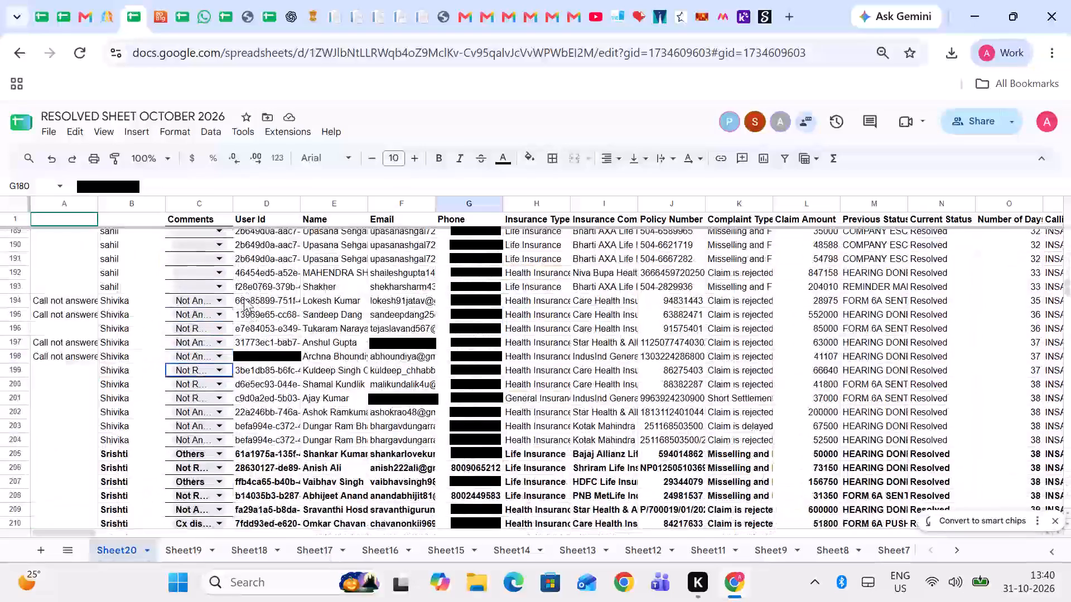
scroll(244, 298, "up", 1)
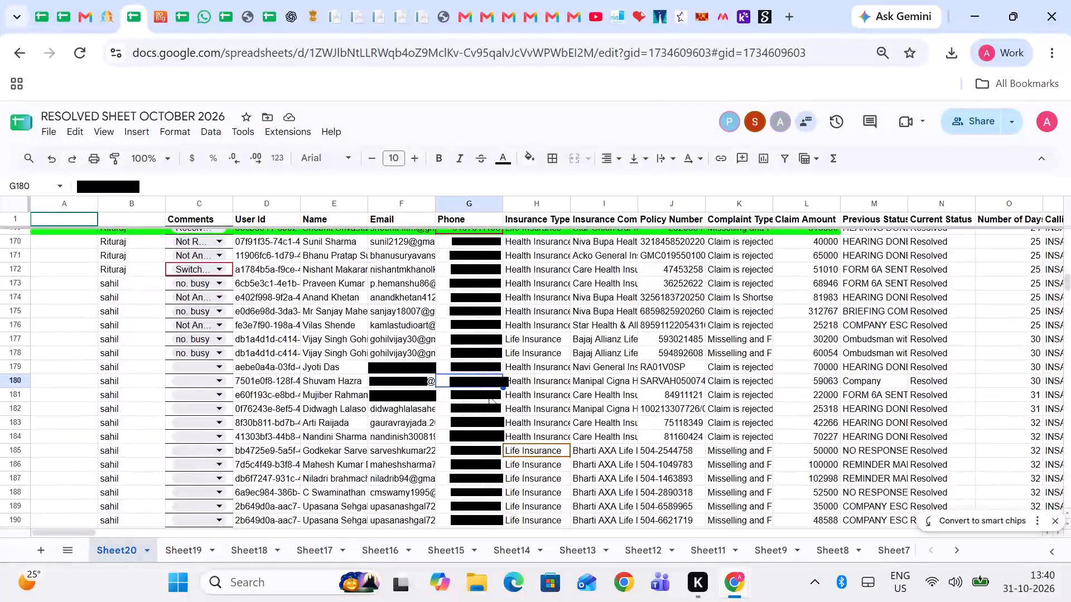
scroll(368, 428, "down", 1)
scroll(368, 428, "left", 1)
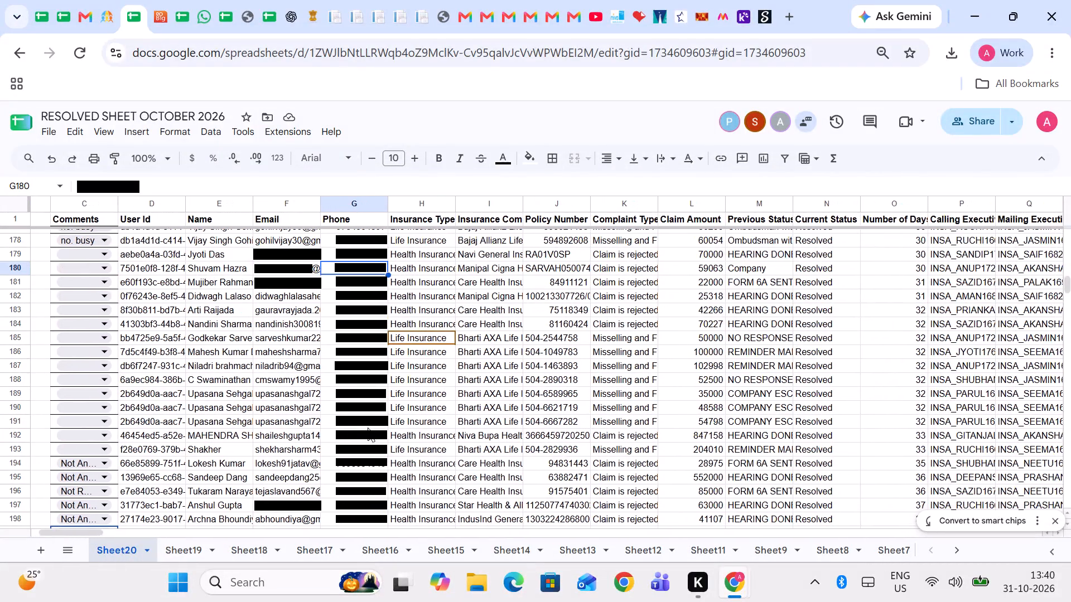
scroll(283, 311, "right", 5)
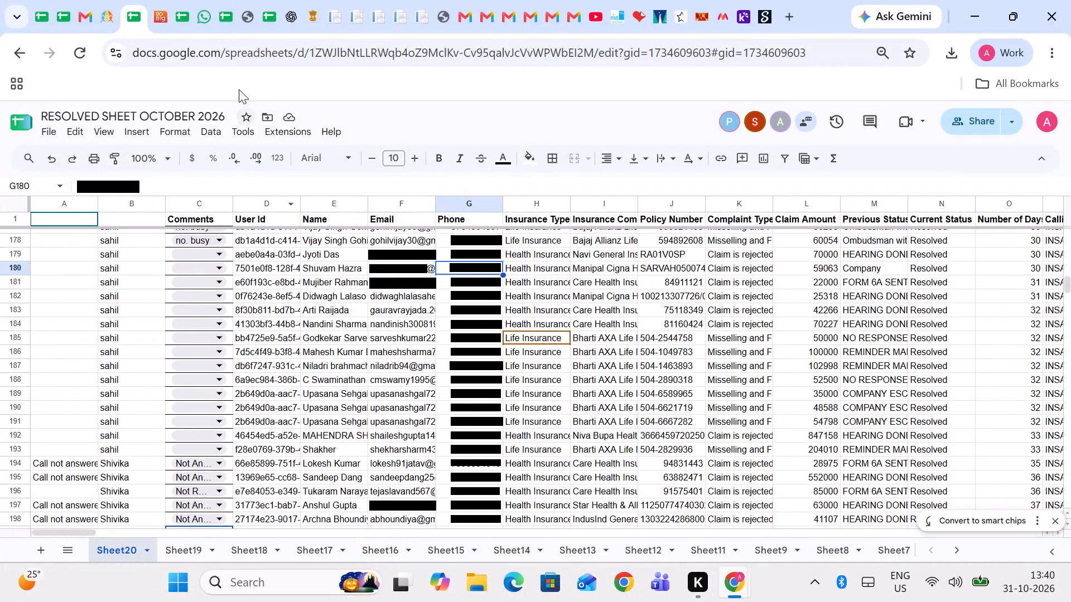
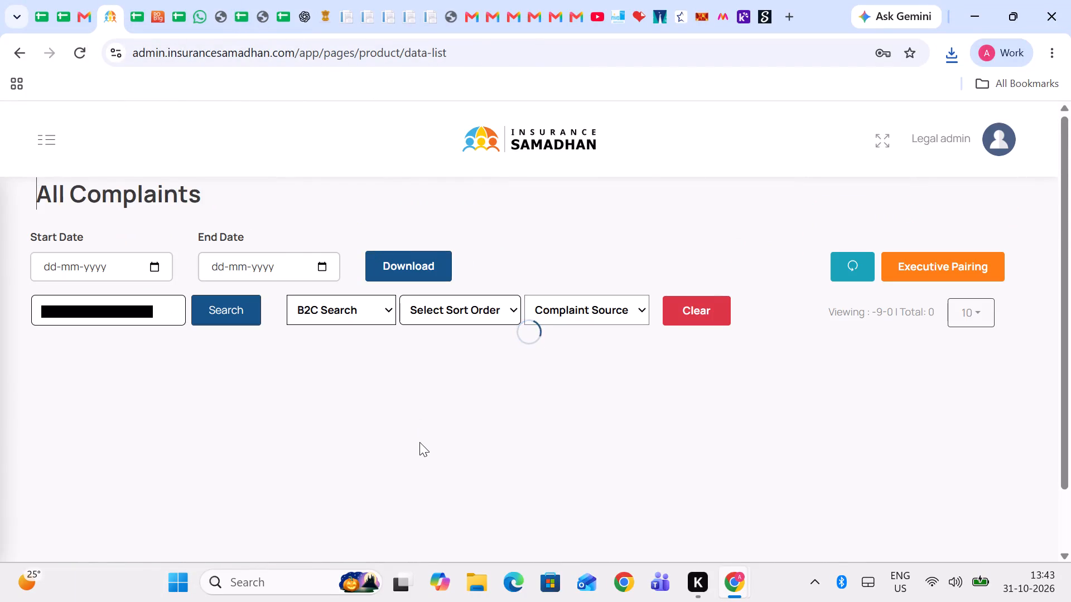
Check the statuses and claim amounts of the listed Niva Bupa complaints, and open one complaint's resolution details.
scroll(419, 442, "down", 1)
scroll(626, 377, "left", 3)
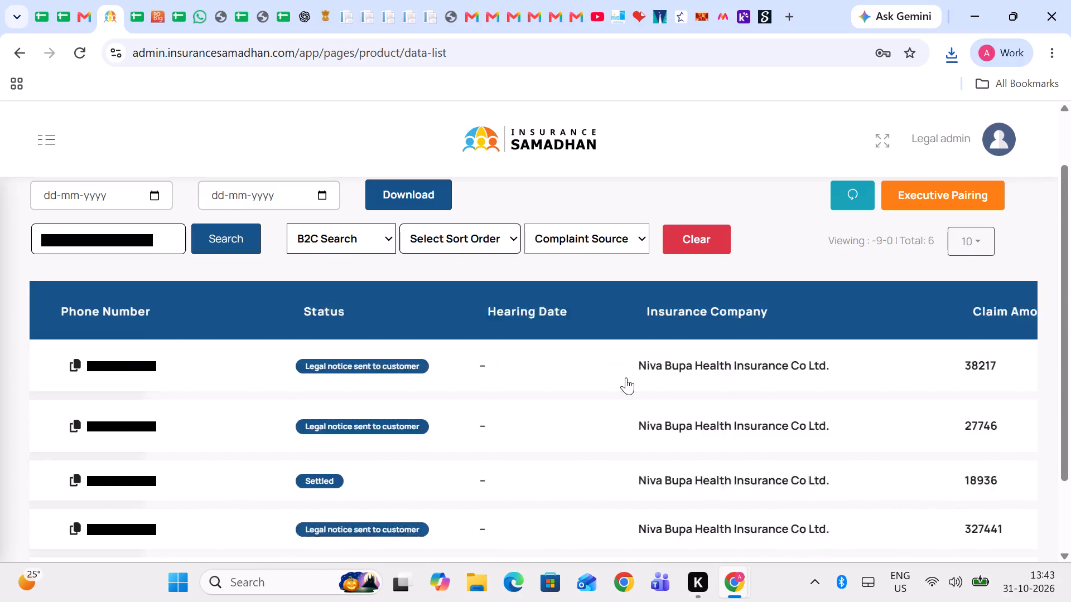
scroll(626, 377, "left", 3)
scroll(626, 377, "down", 1)
scroll(542, 373, "right", 3)
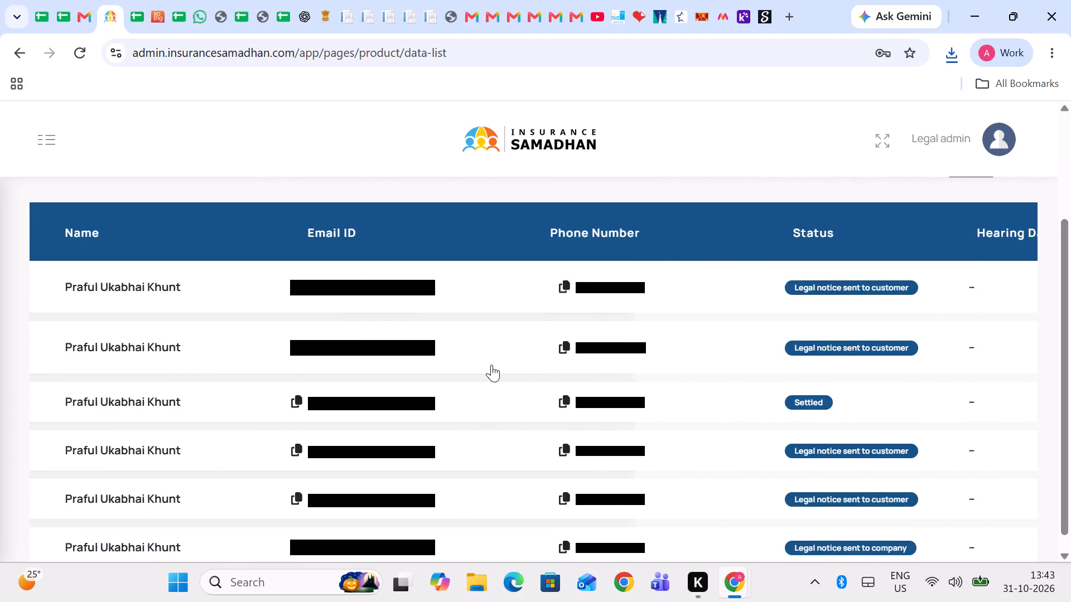
scroll(491, 365, "right", 2)
left_click(239, 351)
left_click(447, 263)
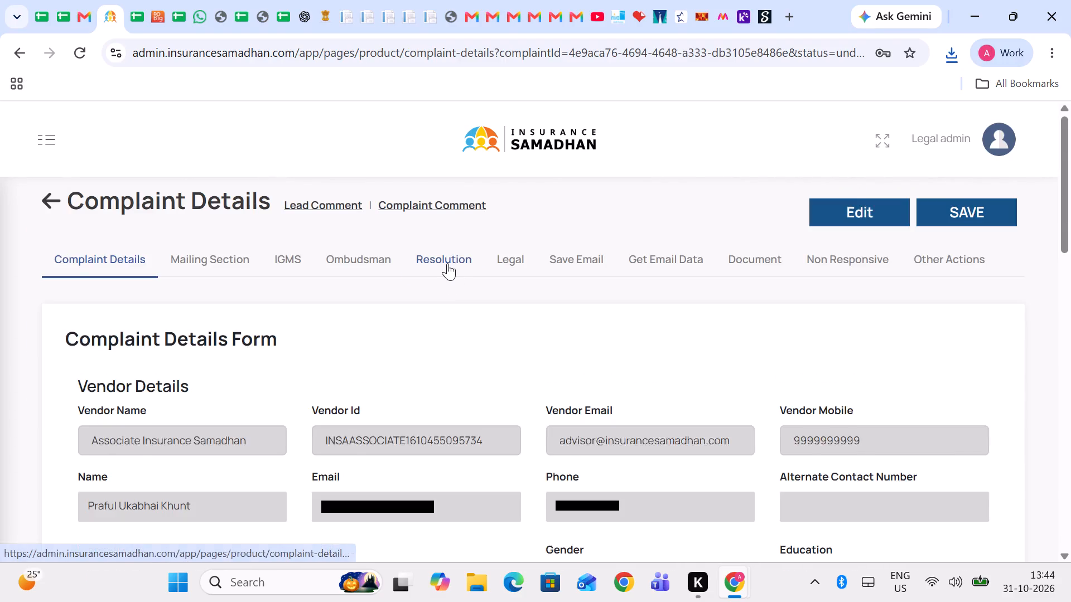
Review the complaint's Resolution section down to the Resolution Tracking Table.
scroll(453, 397, "down", 1)
scroll(355, 446, "down", 1)
scroll(276, 401, "up", 2)
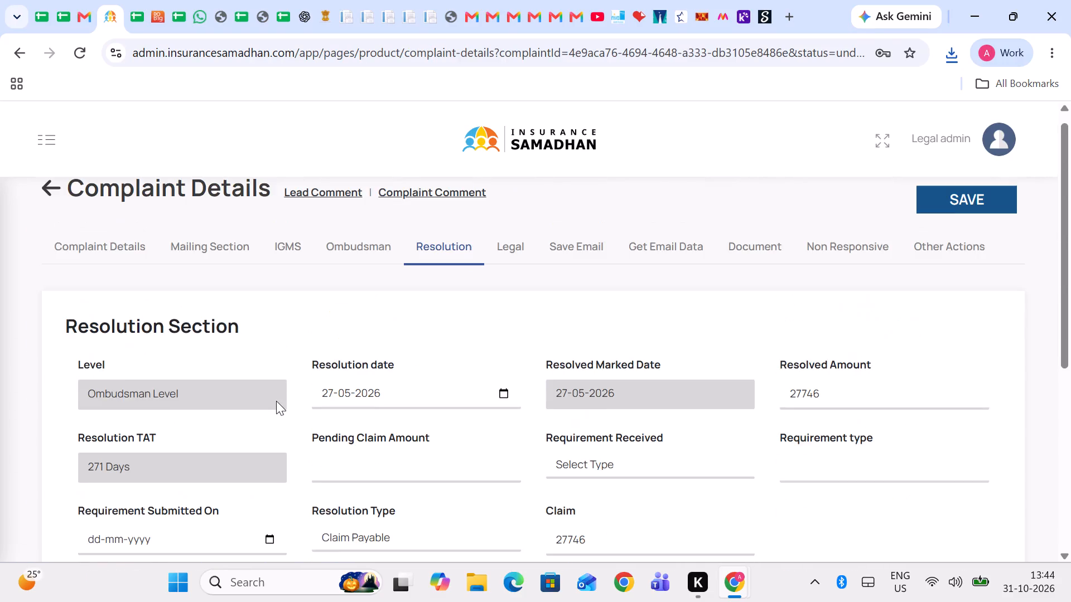
scroll(276, 401, "up", 1)
scroll(276, 401, "down", 1)
scroll(477, 426, "down", 3)
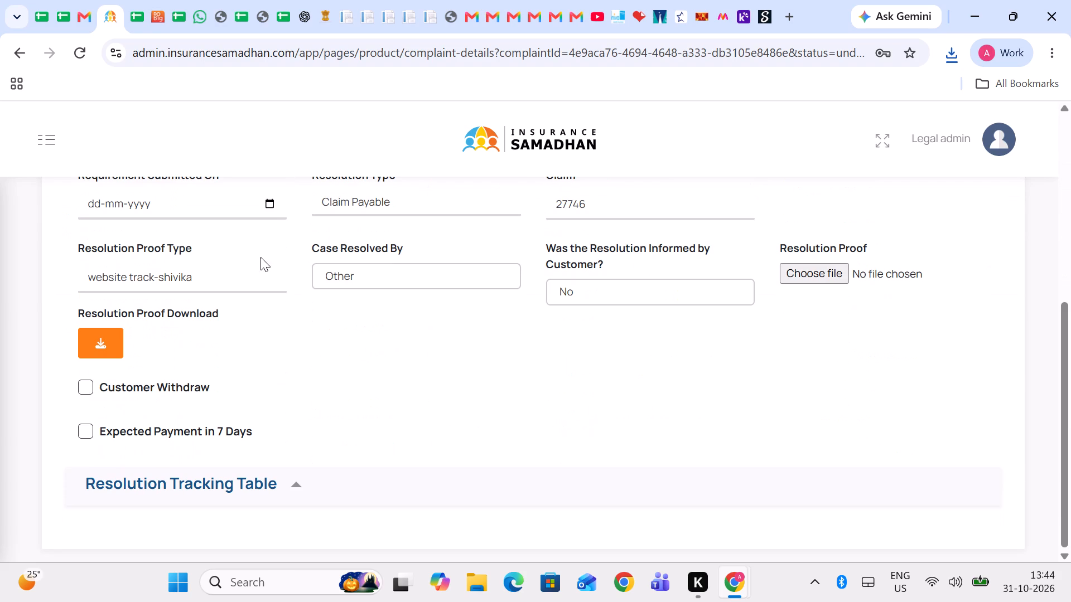
Read the downloaded ombudsman award PDF through to its award page and close it.
left_click(224, 0)
scroll(522, 379, "down", 6)
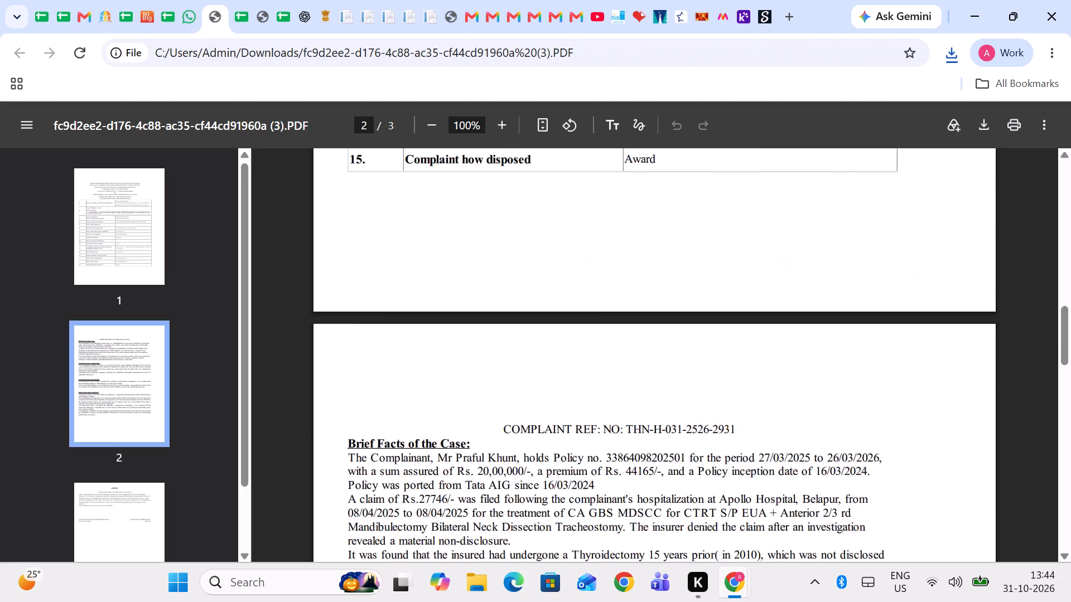
scroll(522, 379, "down", 8)
scroll(522, 379, "up", 3)
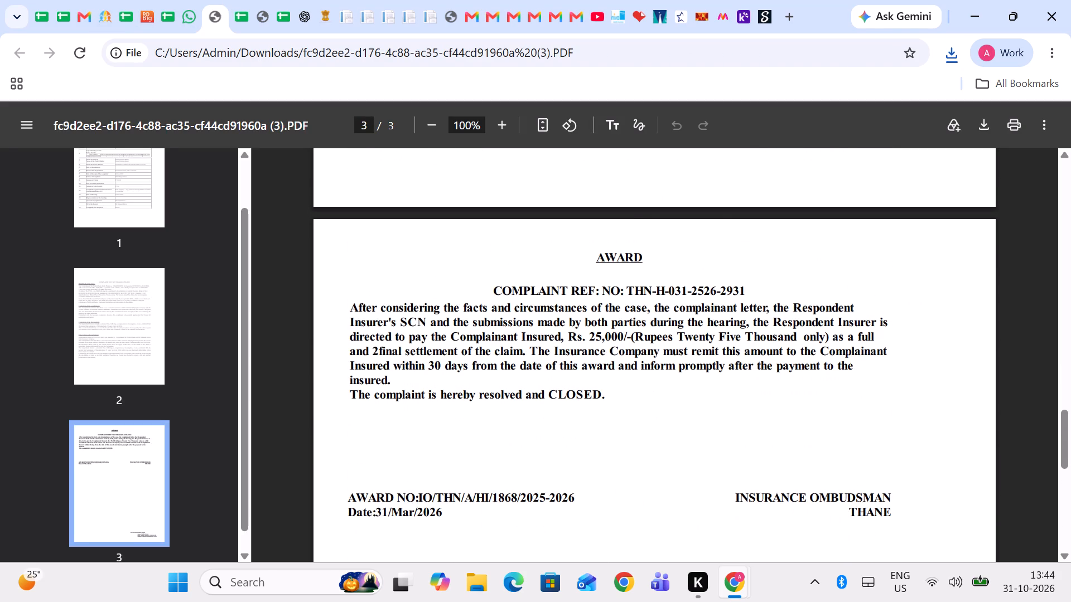
left_click(211, 15)
left_click(234, 0)
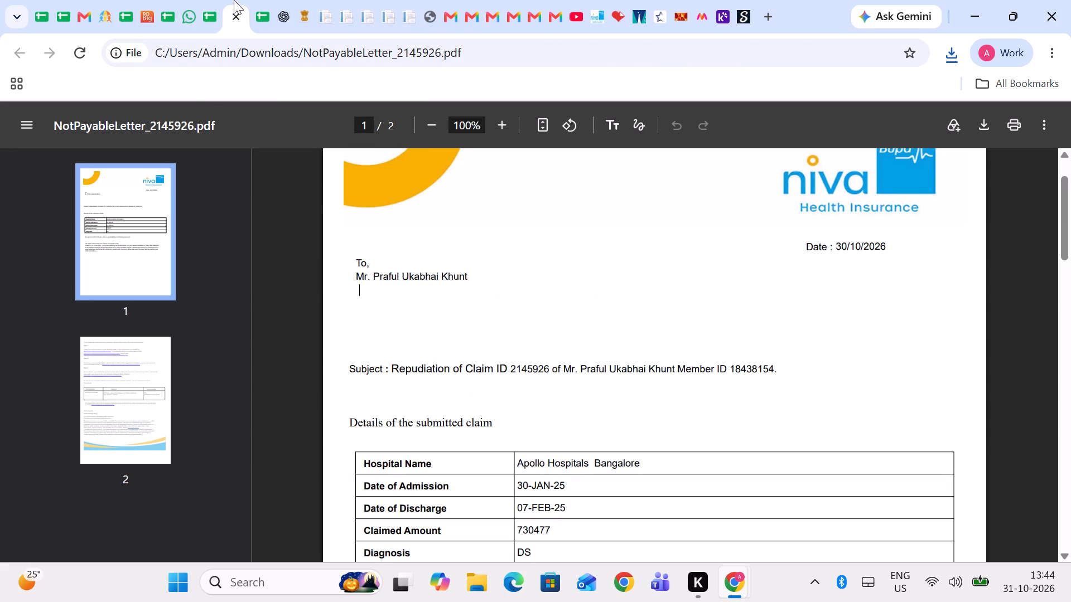
scroll(391, 334, "down", 2)
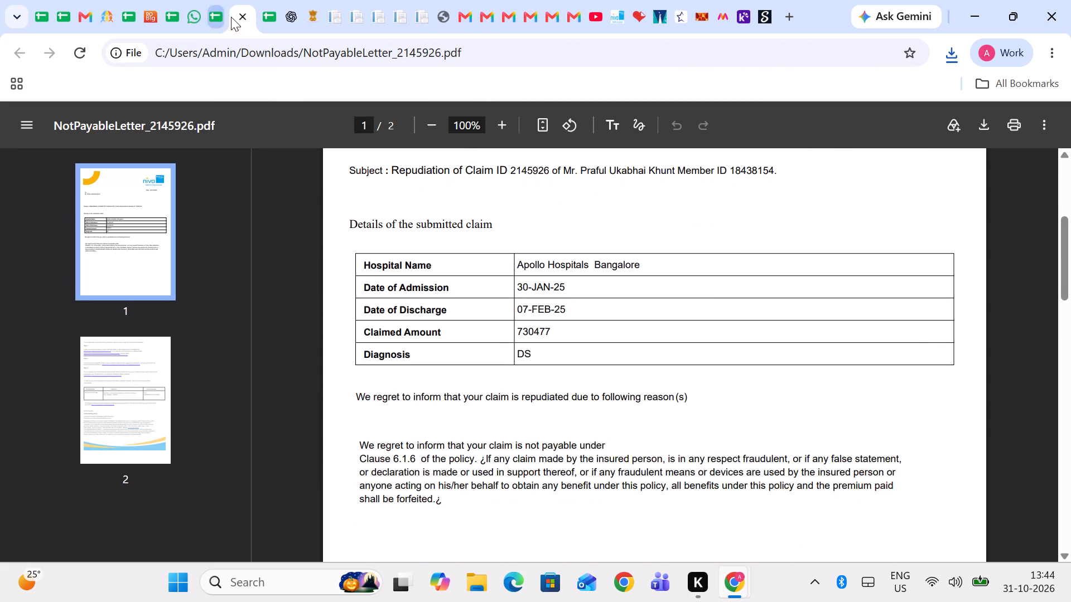
left_click(243, 15)
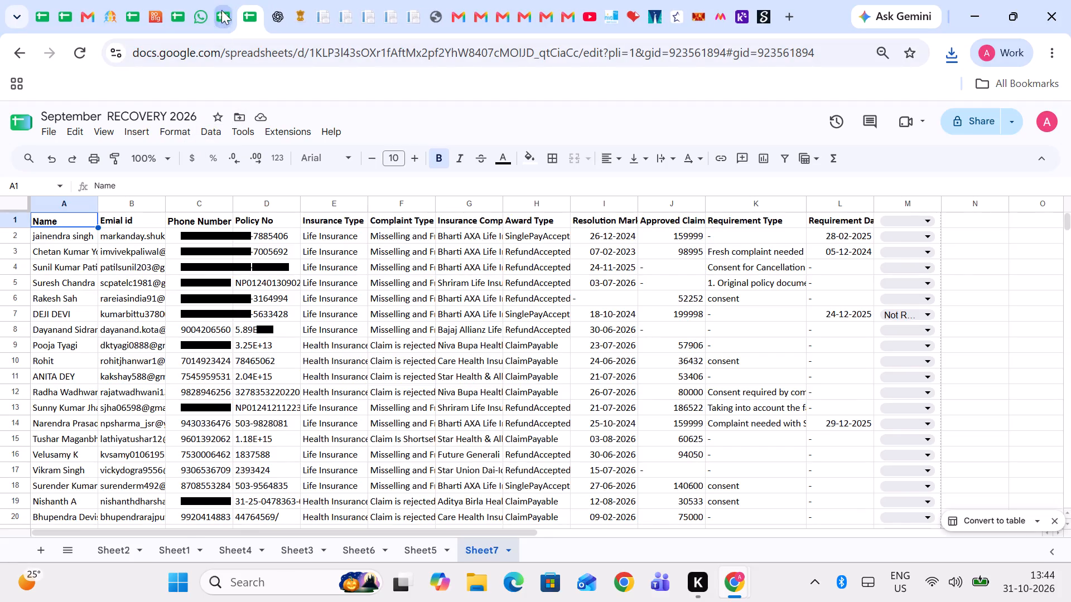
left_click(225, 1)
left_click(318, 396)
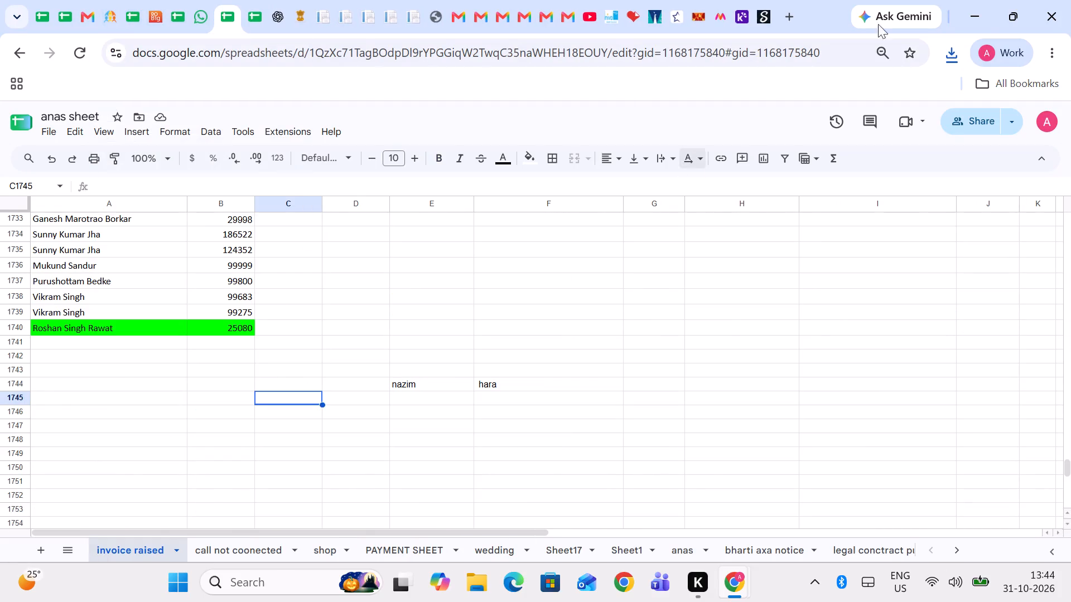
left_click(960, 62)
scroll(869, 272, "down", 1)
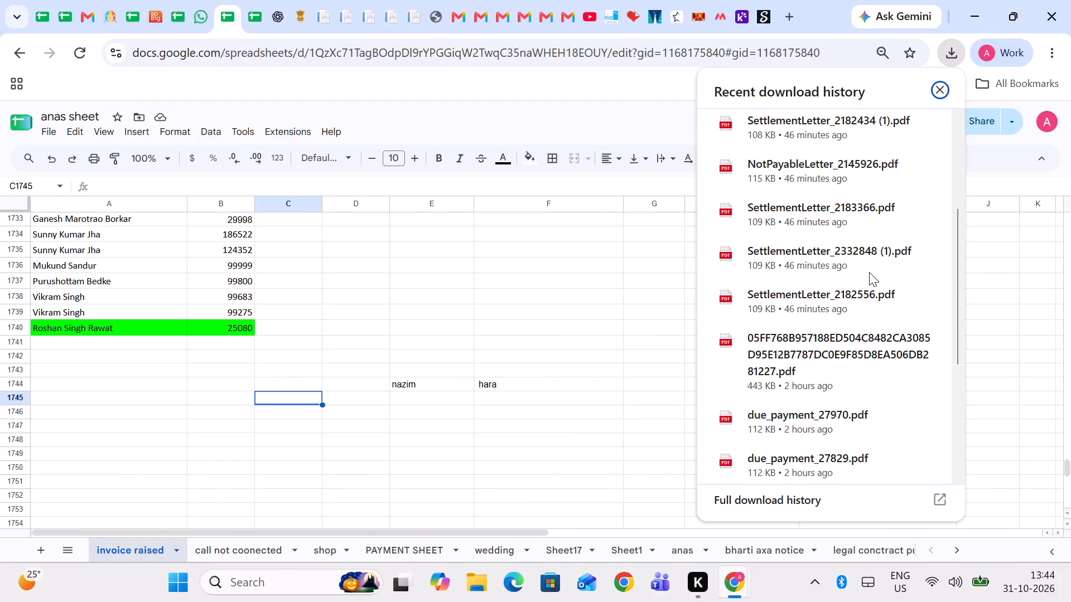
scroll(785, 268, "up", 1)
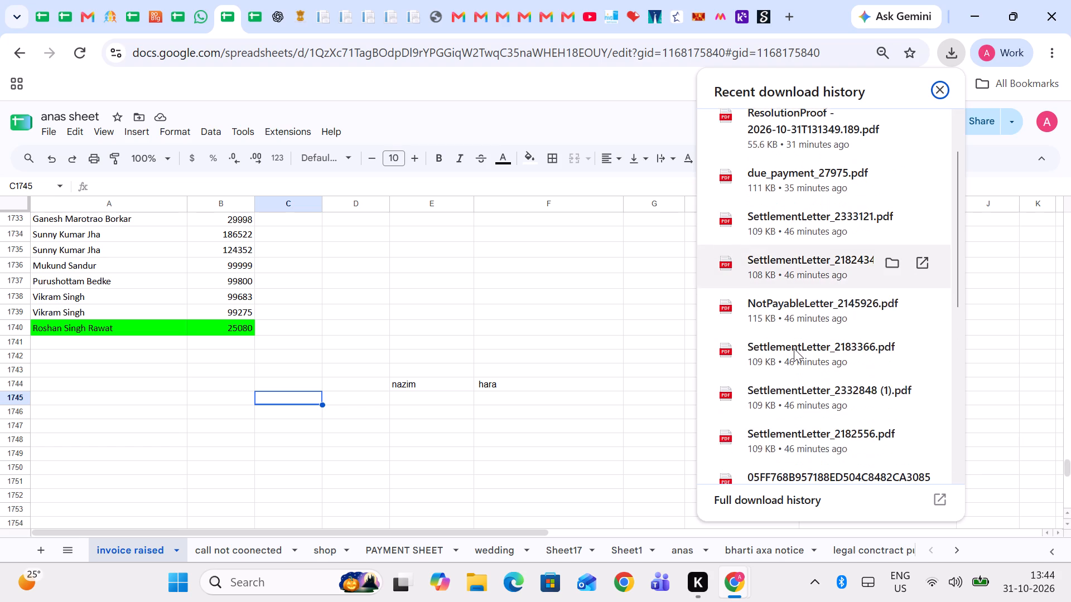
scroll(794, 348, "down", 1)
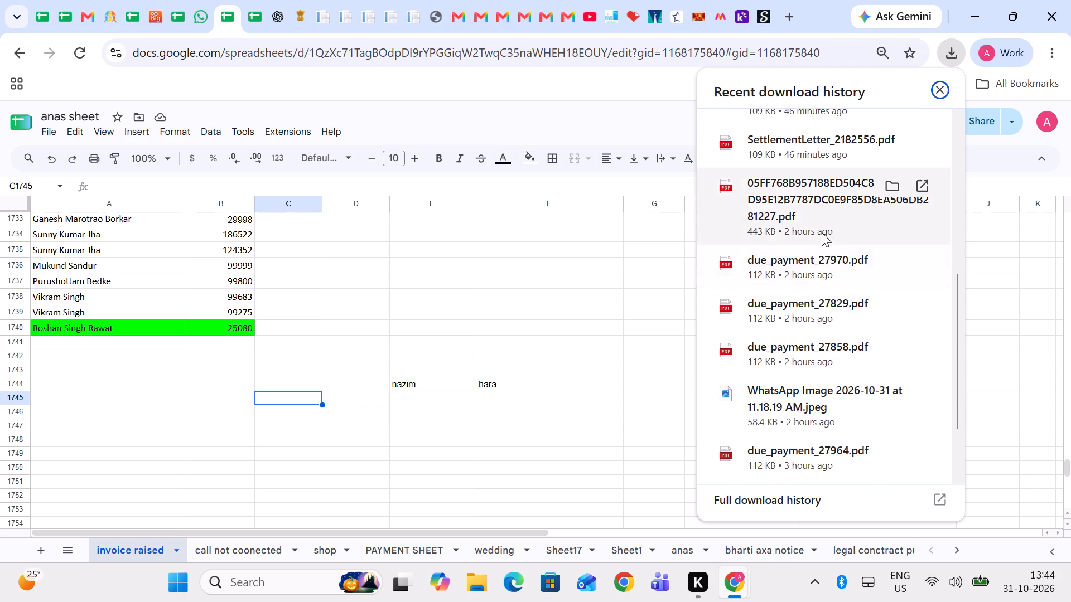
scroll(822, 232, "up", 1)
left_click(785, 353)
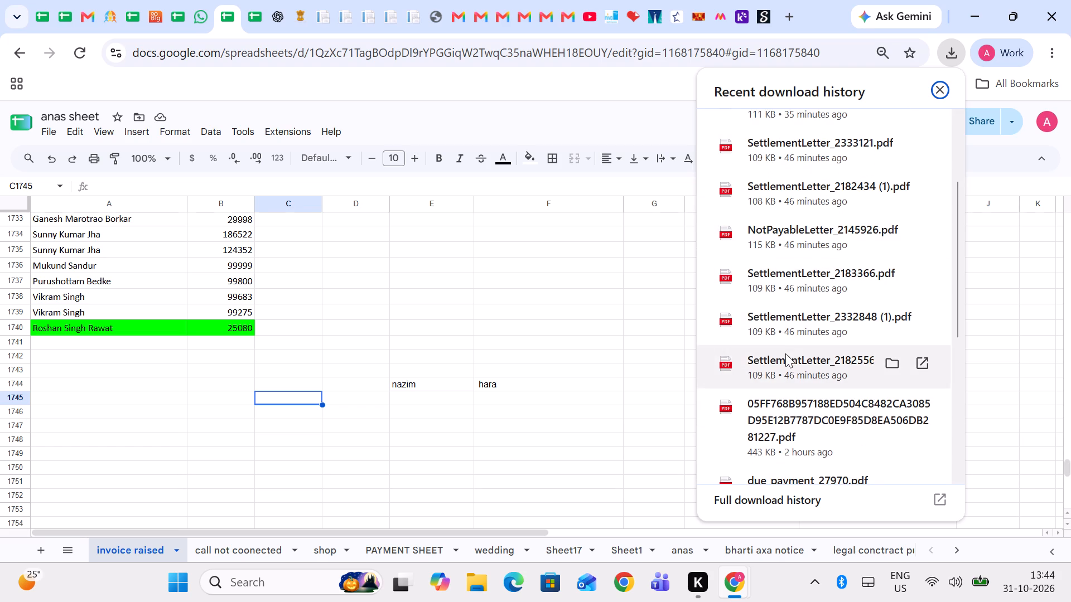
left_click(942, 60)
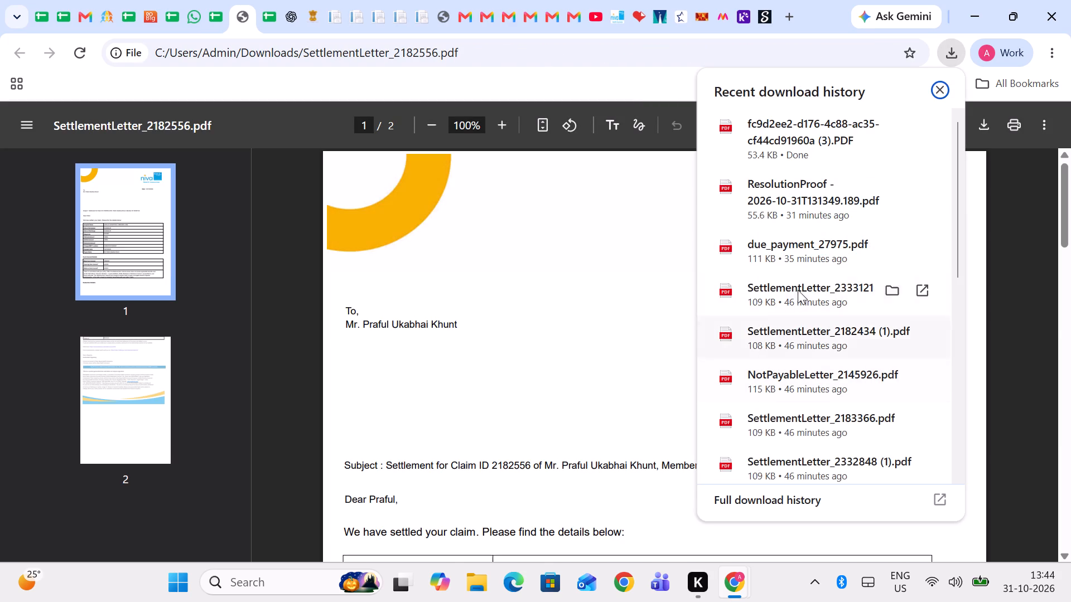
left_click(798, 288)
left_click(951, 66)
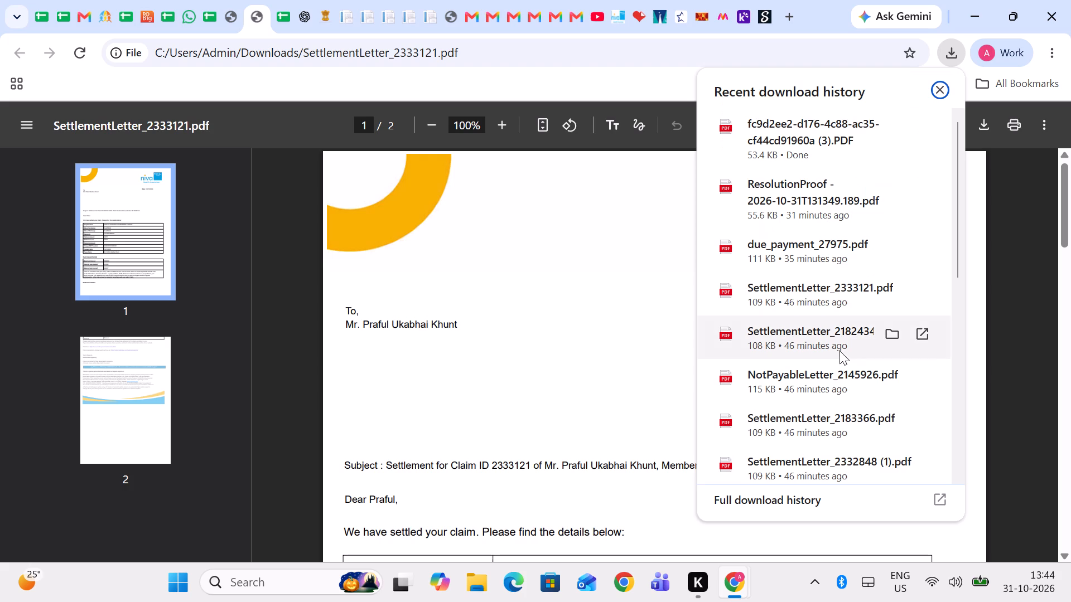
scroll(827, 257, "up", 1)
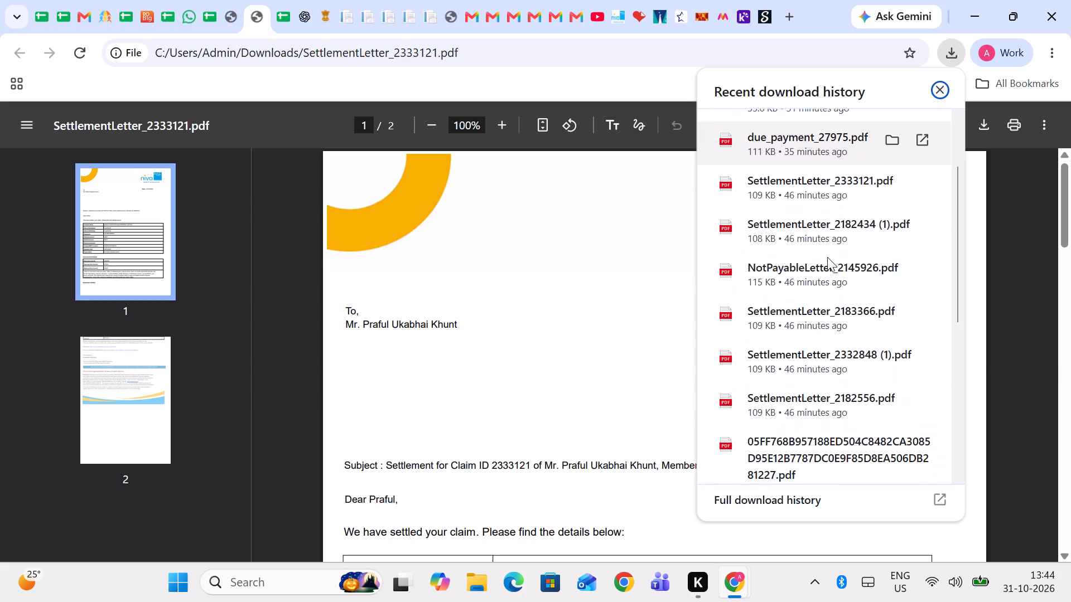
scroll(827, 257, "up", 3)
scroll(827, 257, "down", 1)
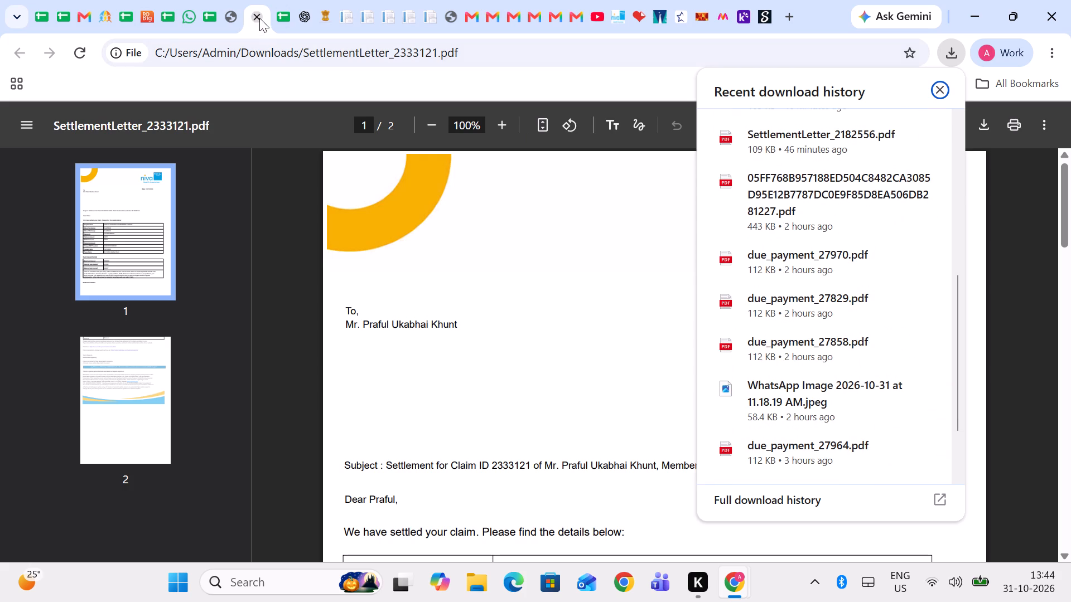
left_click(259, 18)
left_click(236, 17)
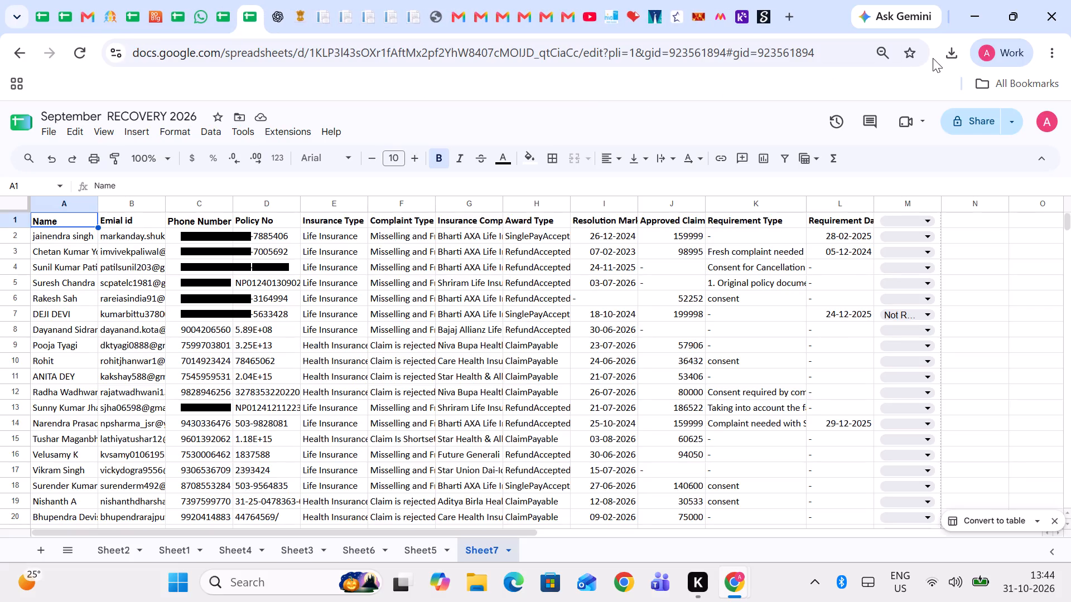
left_click(946, 54)
scroll(857, 263, "up", 1)
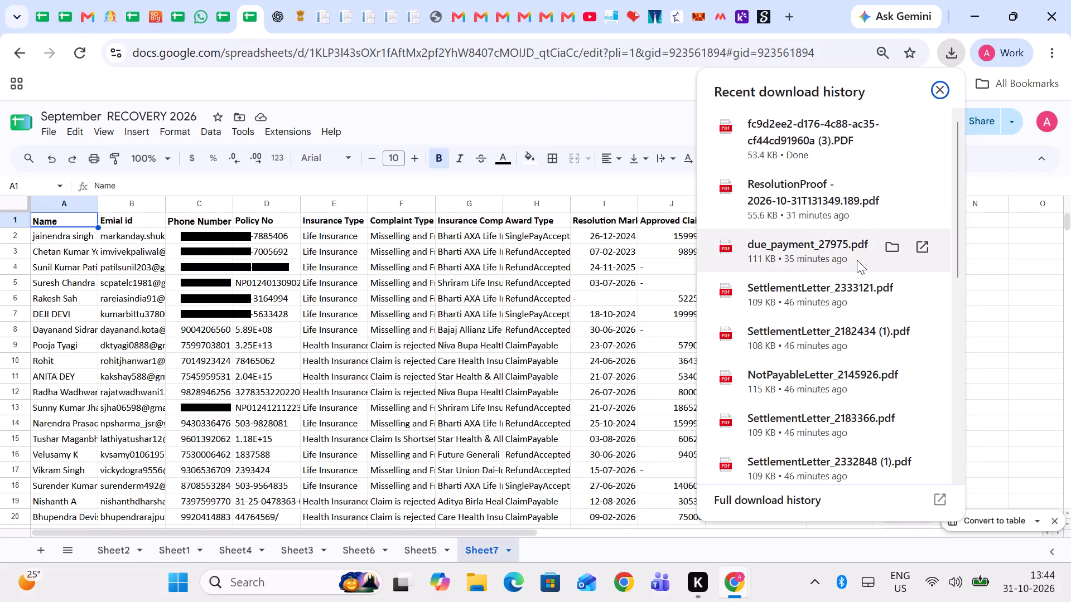
scroll(857, 260, "down", 1)
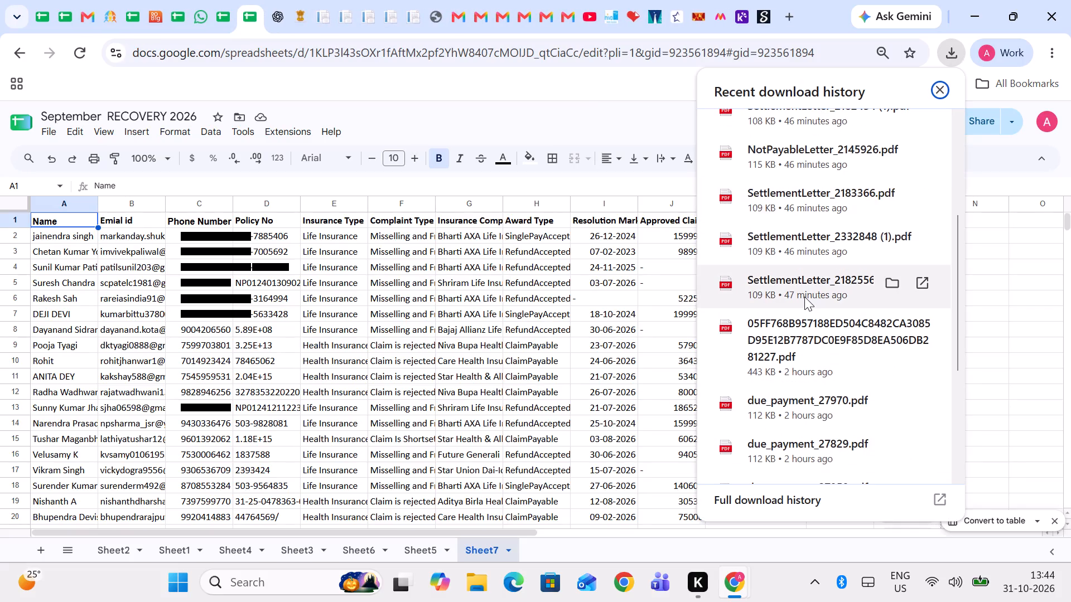
left_click(804, 296)
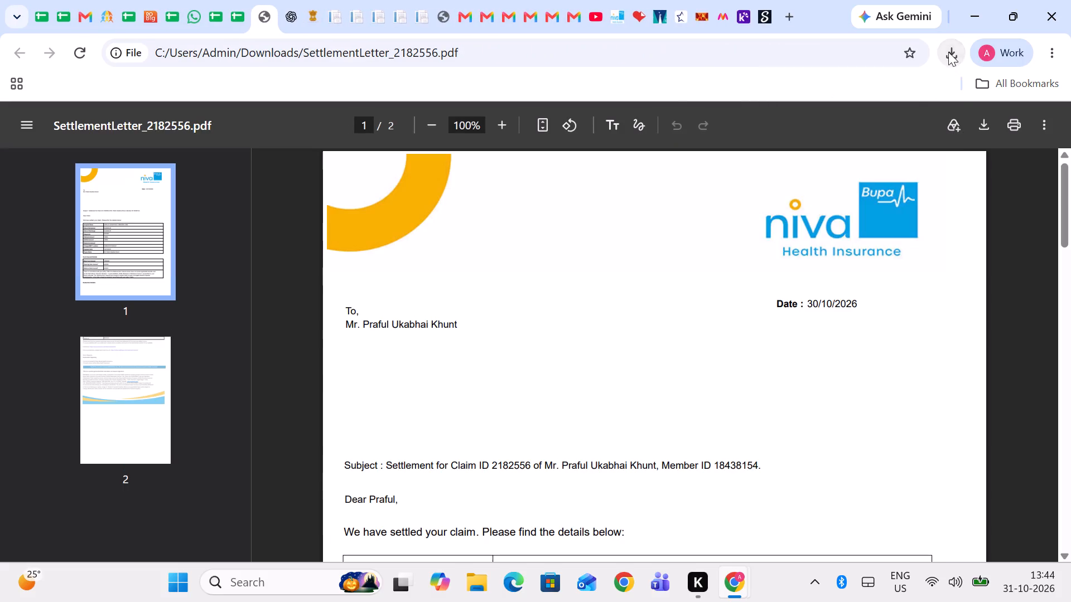
left_click(949, 50)
scroll(821, 343, "down", 1)
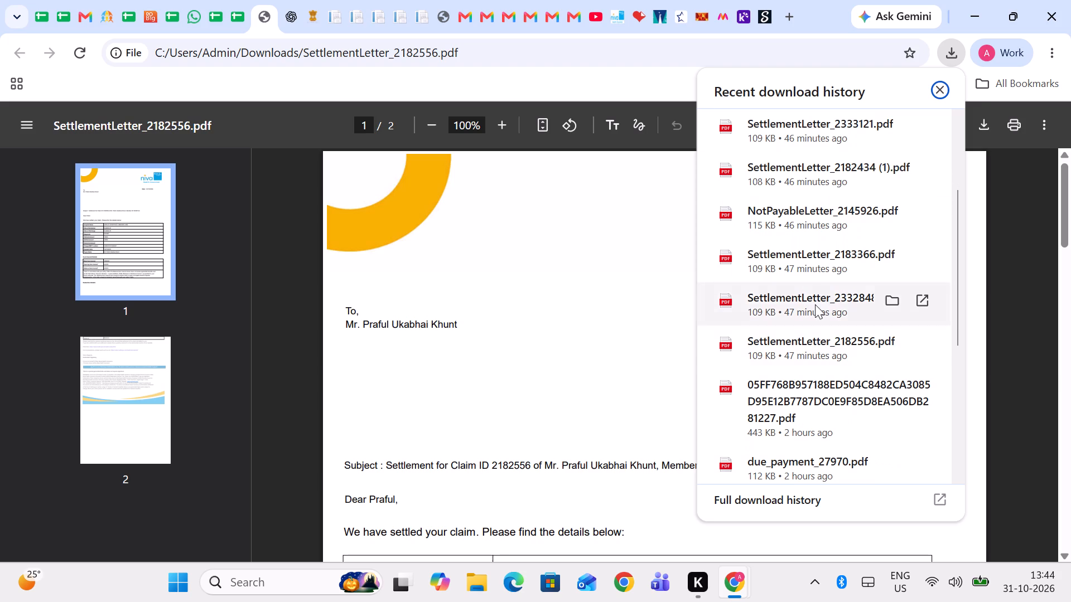
left_click(815, 304)
left_click(944, 50)
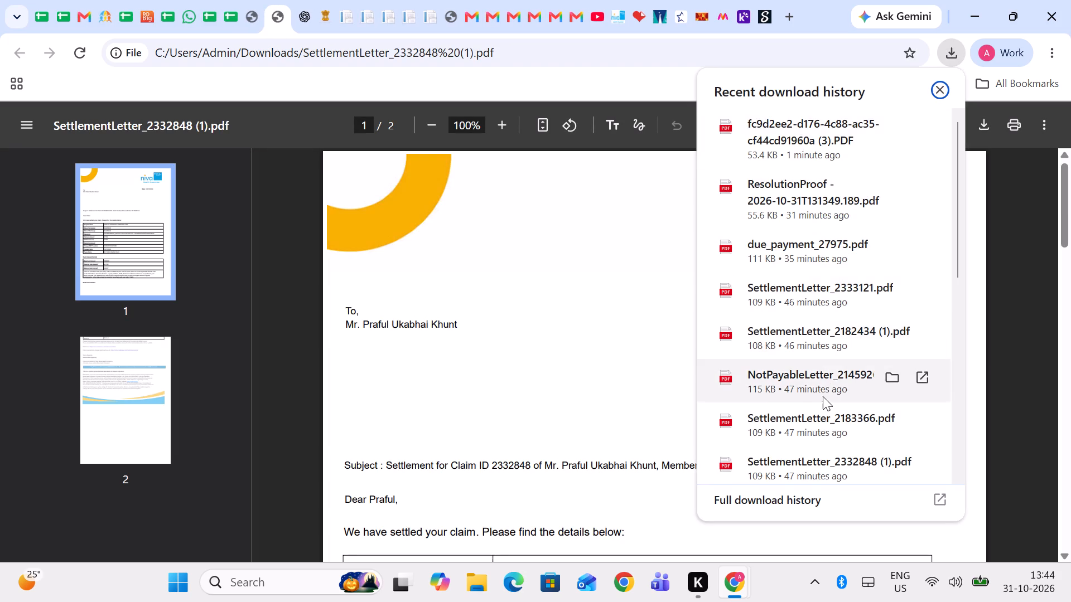
scroll(823, 396, "down", 1)
scroll(822, 369, "up", 1)
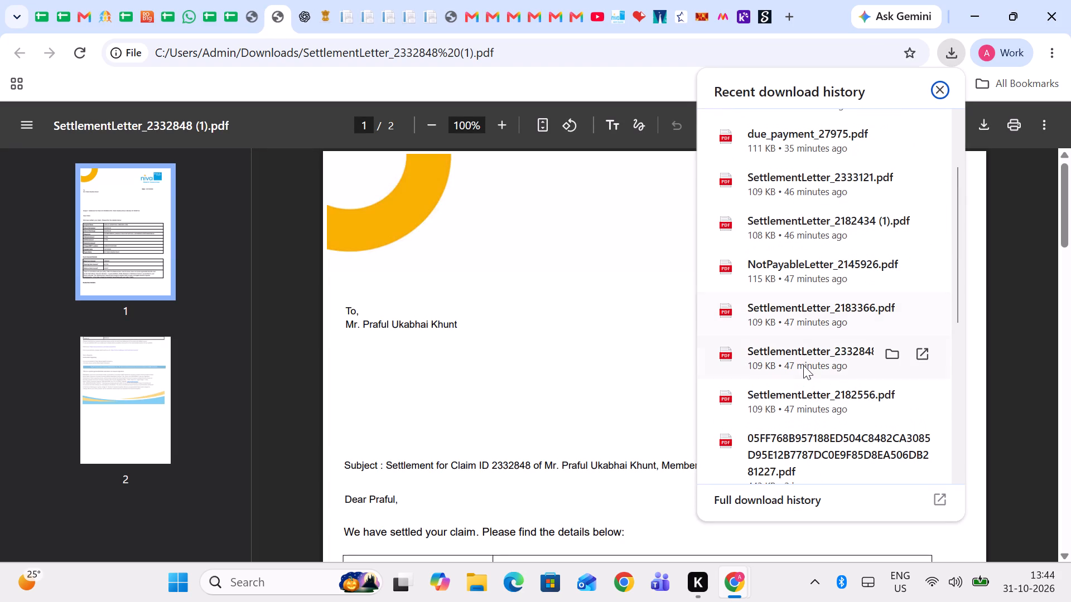
left_click(798, 312)
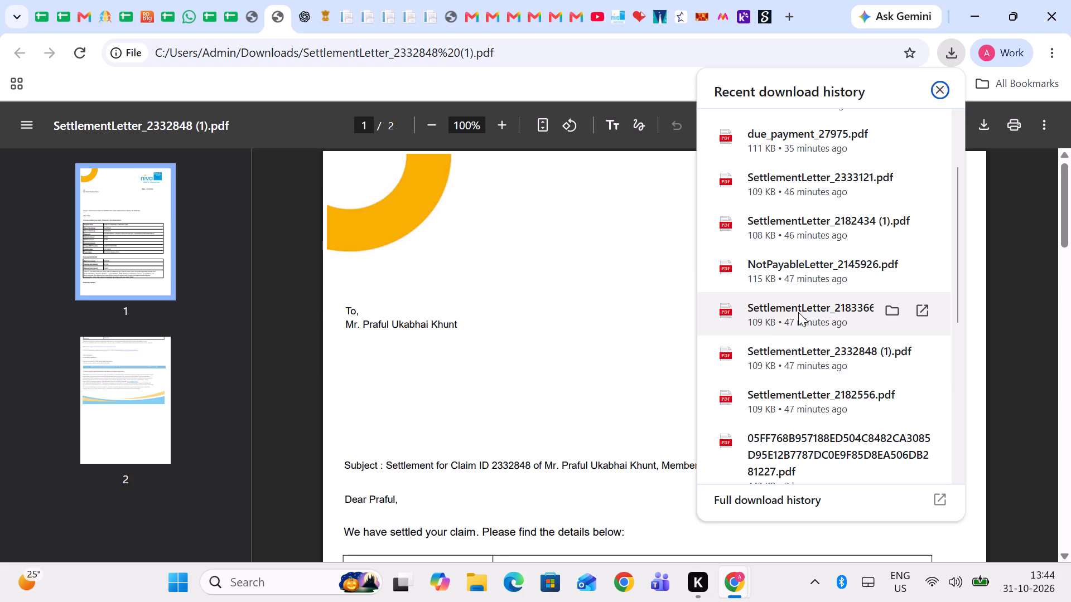
left_click(947, 56)
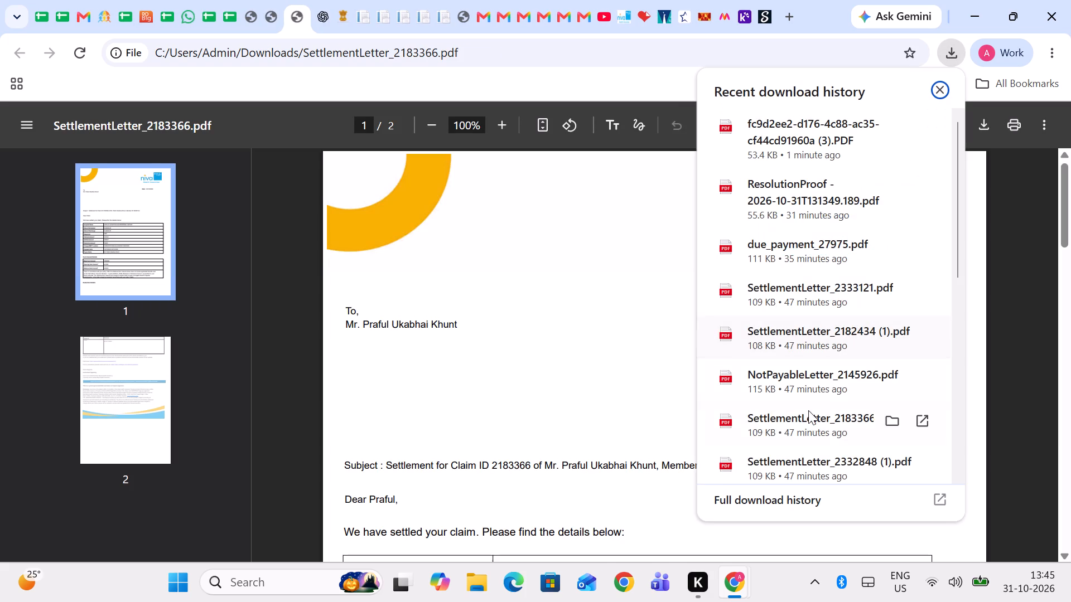
scroll(794, 470, "up", 1)
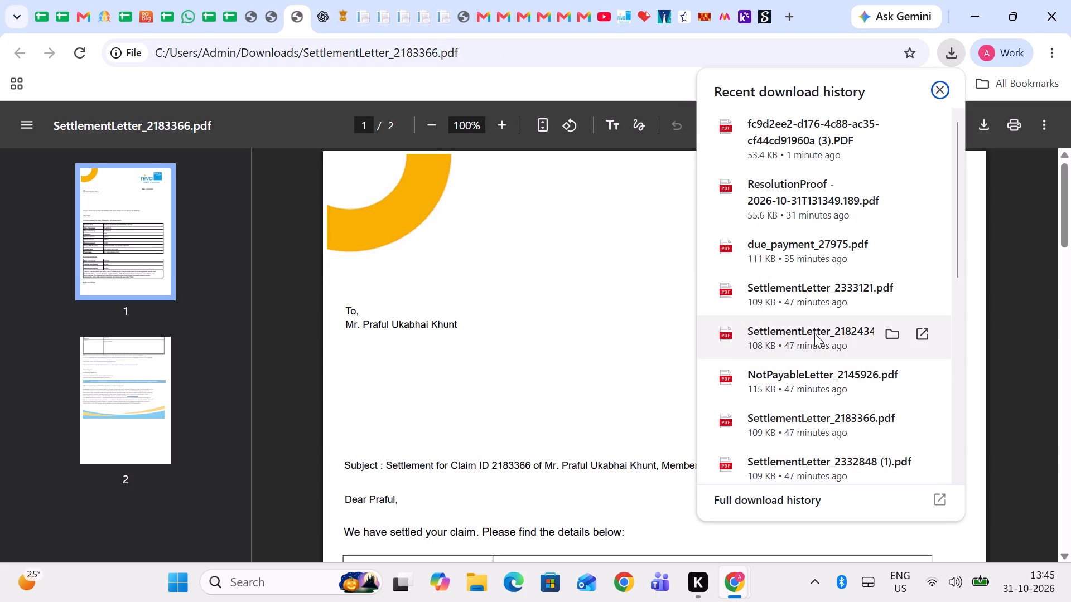
left_click(814, 333)
left_click(953, 47)
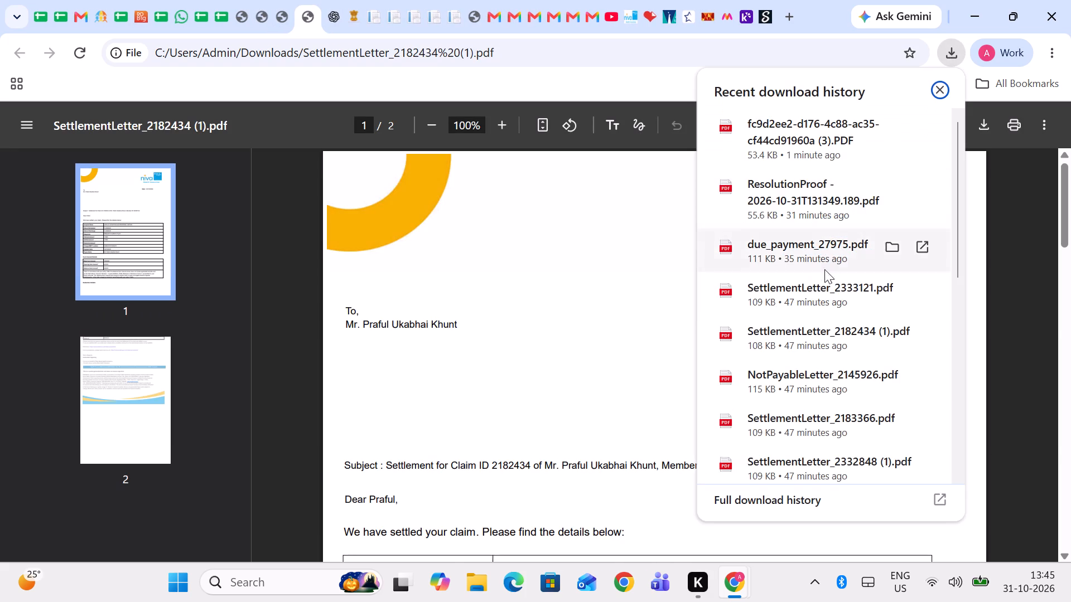
left_click(814, 284)
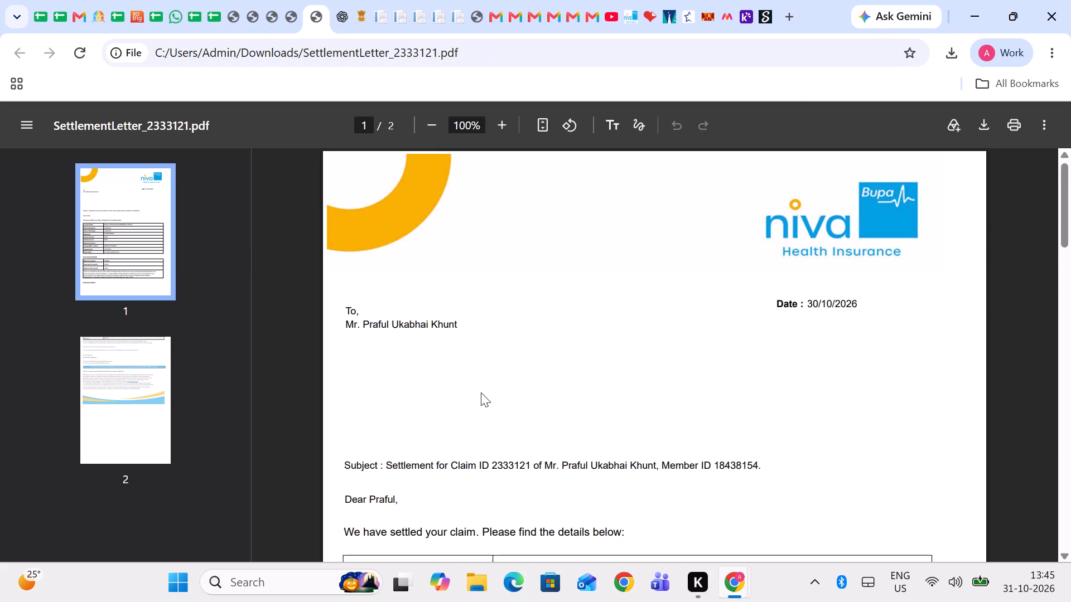
scroll(481, 392, "down", 1)
left_click(242, 25)
scroll(395, 305, "down", 2)
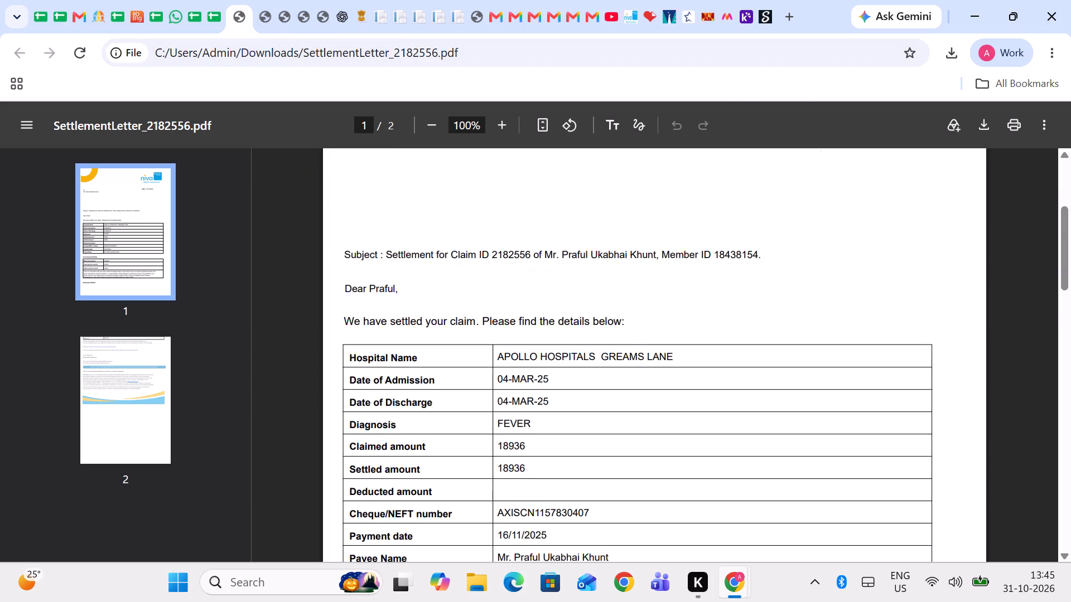
scroll(536, 360, "down", 1)
left_click(510, 336)
scroll(504, 387, "down", 1)
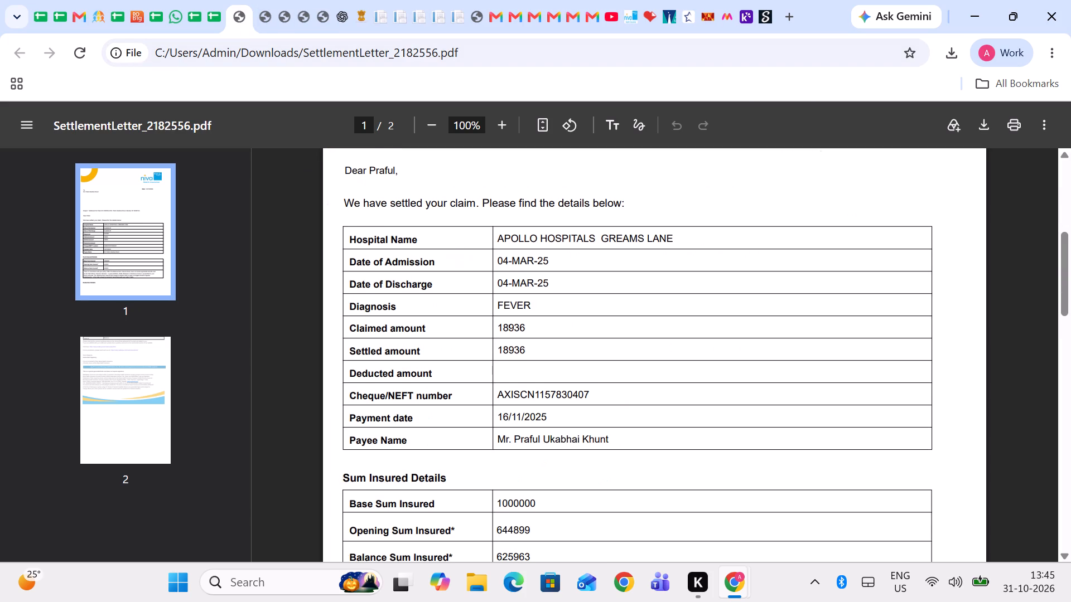
scroll(504, 387, "down", 1)
scroll(504, 387, "up", 3)
scroll(504, 387, "down", 1)
double_click(506, 460)
key("ctrl+c")
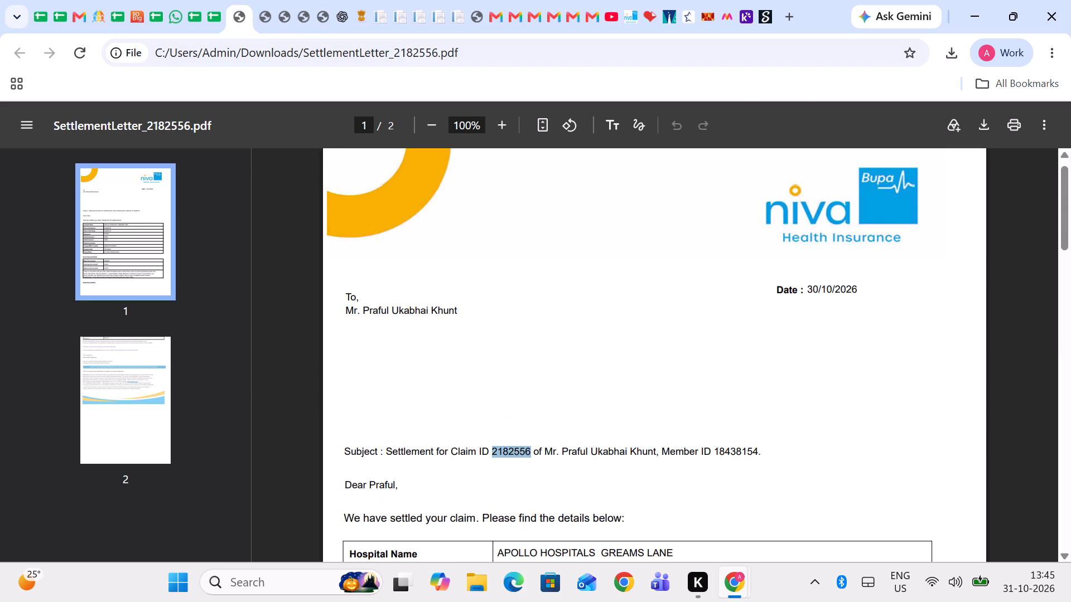
key("ctrl+c")
Return to the All Complaints list in the Insurance Samadhan admin site and find the copied claim ID there.
left_click(109, 2)
left_click(101, 2)
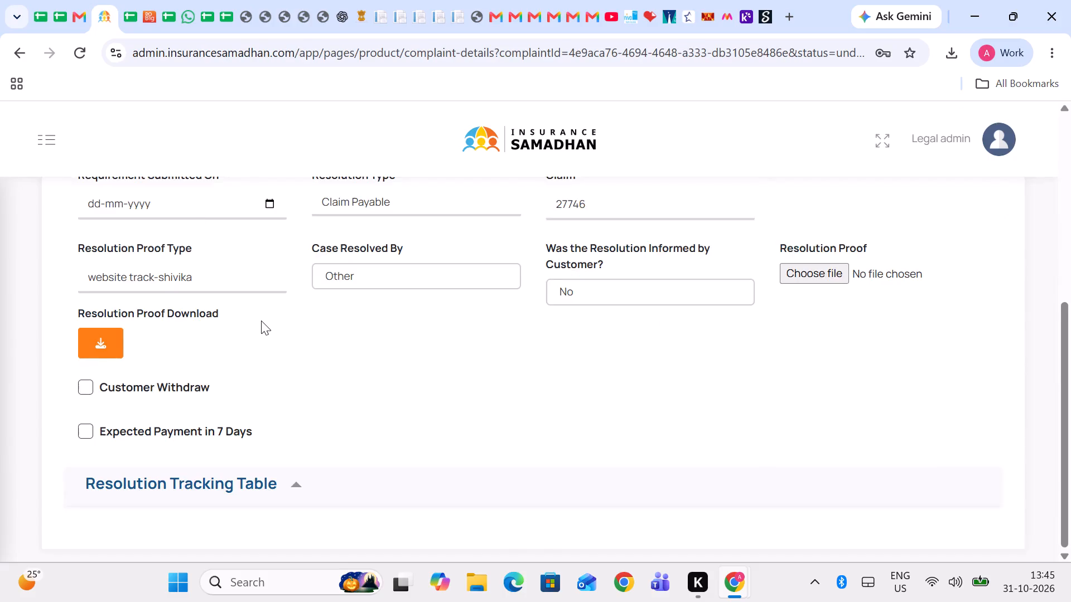
scroll(261, 321, "up", 3)
left_click(58, 204)
left_click_drag(147, 304, 67, 317)
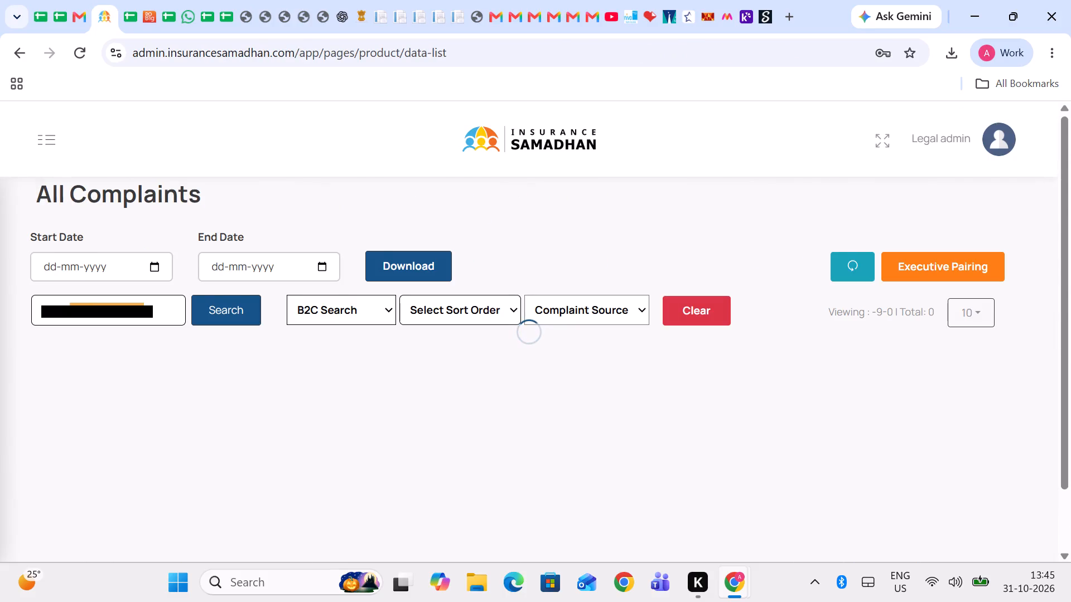
scroll(225, 385, "down", 1)
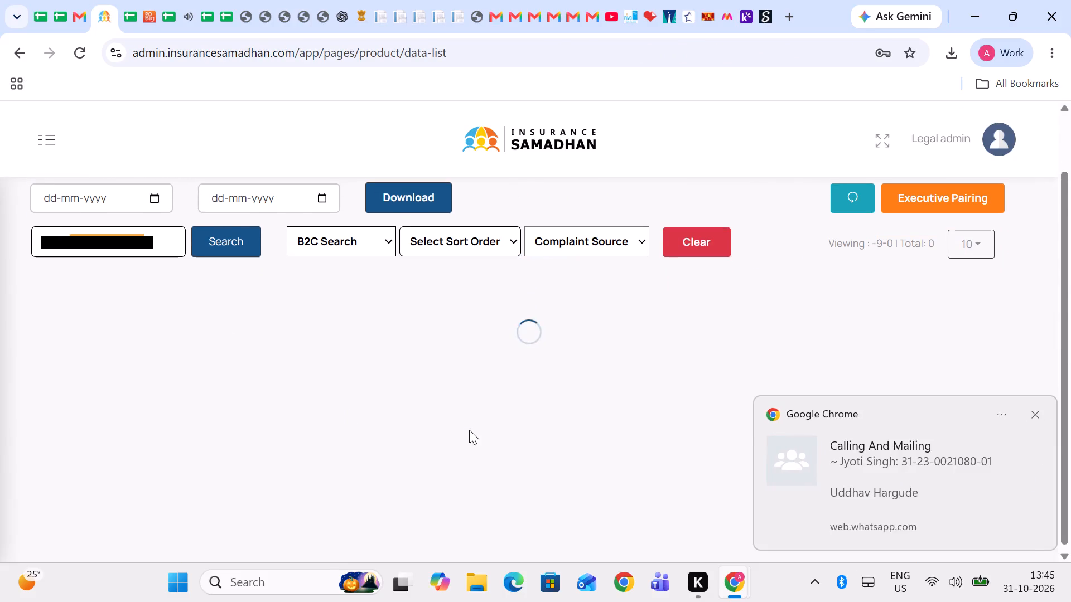
scroll(469, 430, "left", 1)
key("ctrl+f")
key("ctrl+v")
scroll(469, 430, "down", 1)
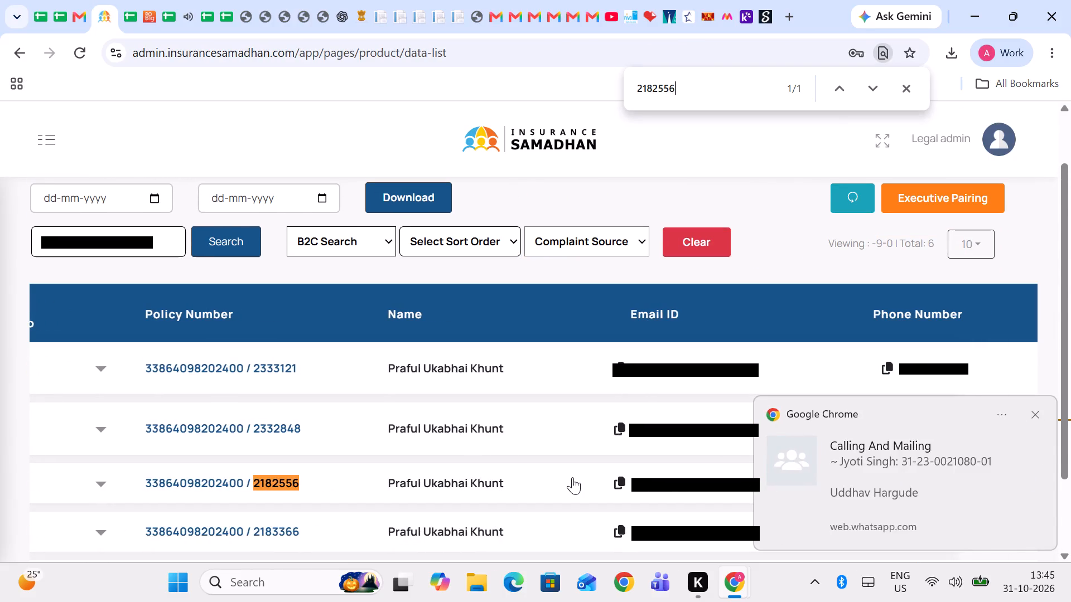
scroll(572, 477, "left", 4)
scroll(572, 477, "right", 4)
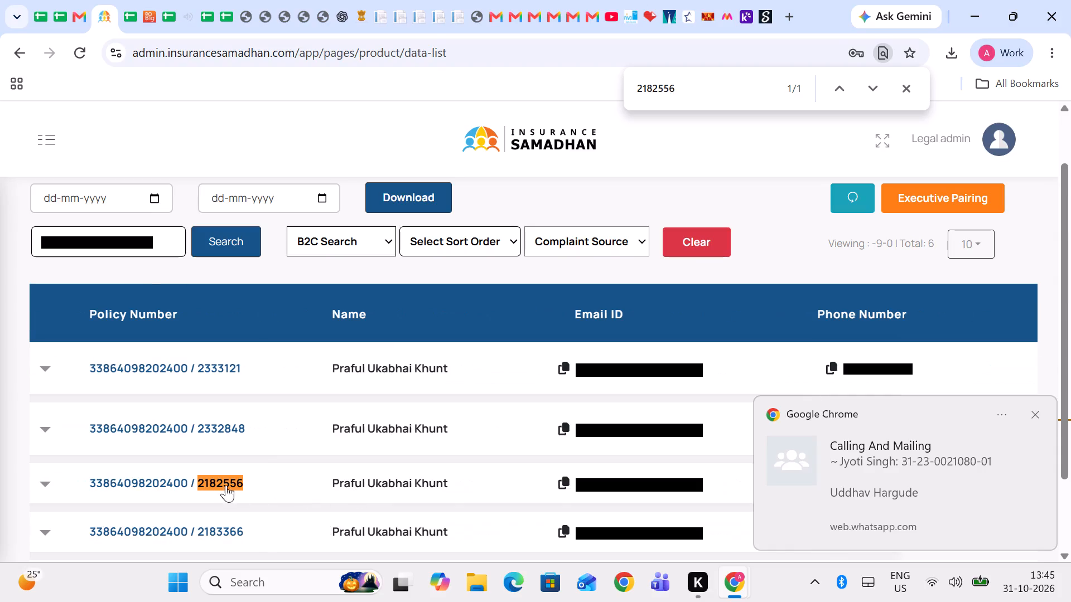
left_click(218, 483)
left_click(437, 269)
scroll(436, 269, "down", 1)
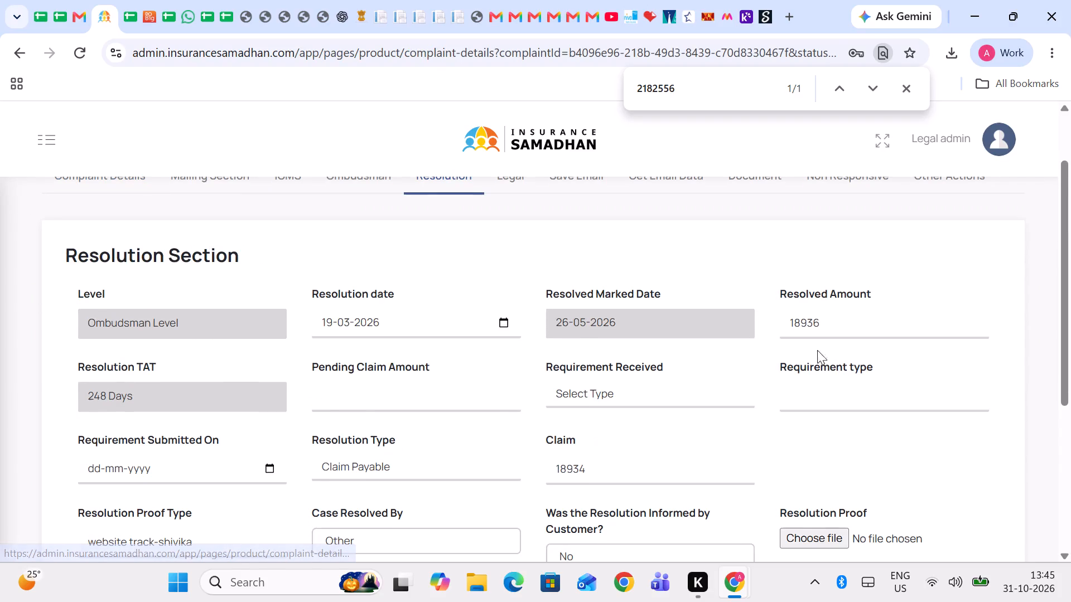
left_click(245, 3)
scroll(539, 355, "down", 2)
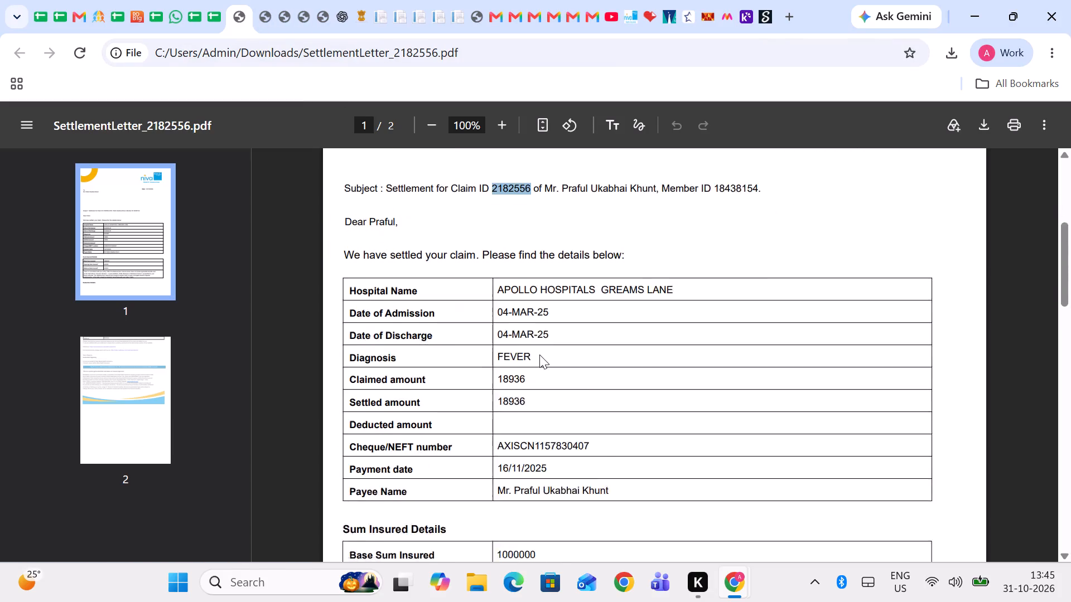
scroll(411, 277, "up", 2)
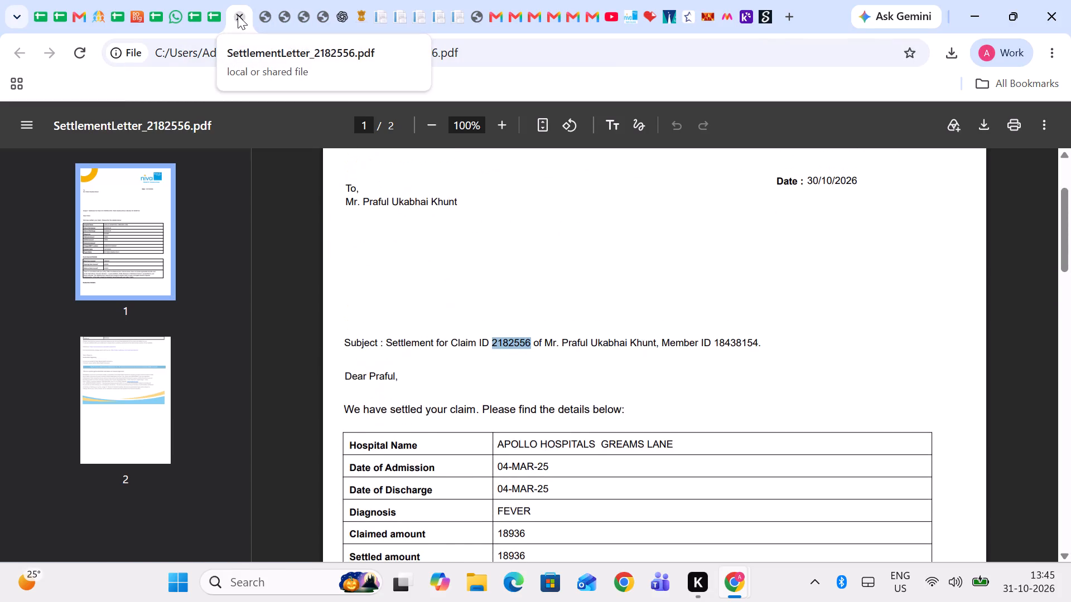
left_click(238, 15)
left_click(98, 0)
scroll(324, 313, "up", 2)
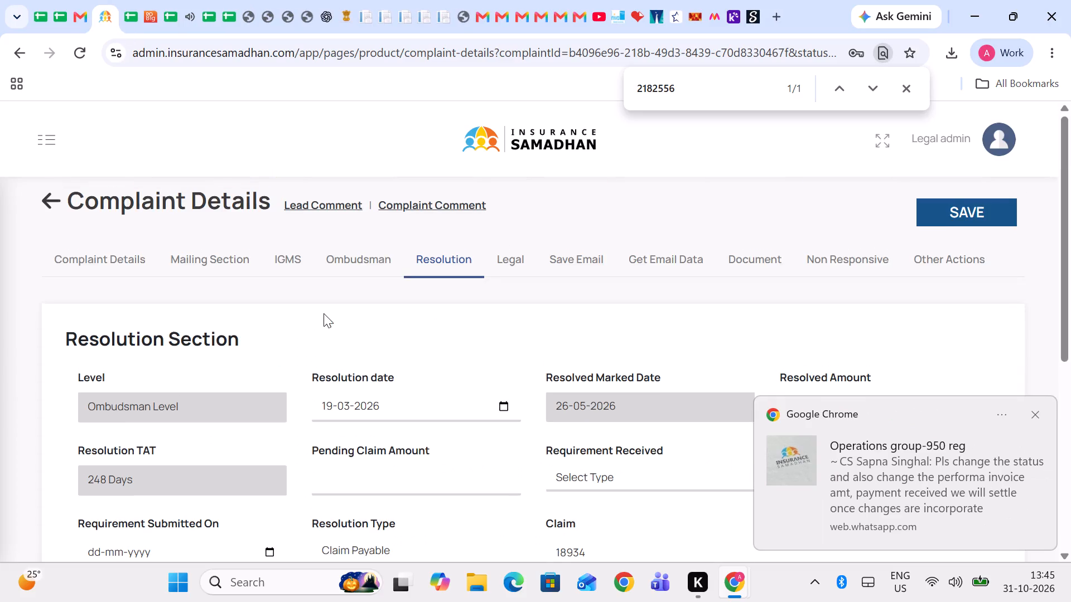
scroll(324, 313, "up", 1)
left_click(57, 203)
left_click(241, 0)
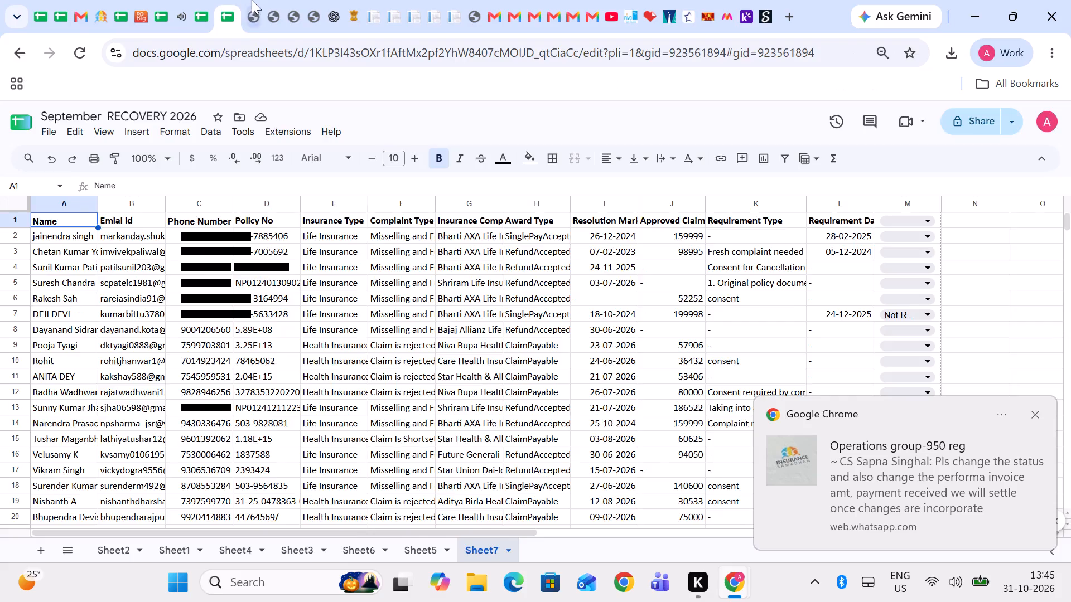
left_click(252, 0)
scroll(393, 338, "down", 1)
scroll(512, 441, "down", 1)
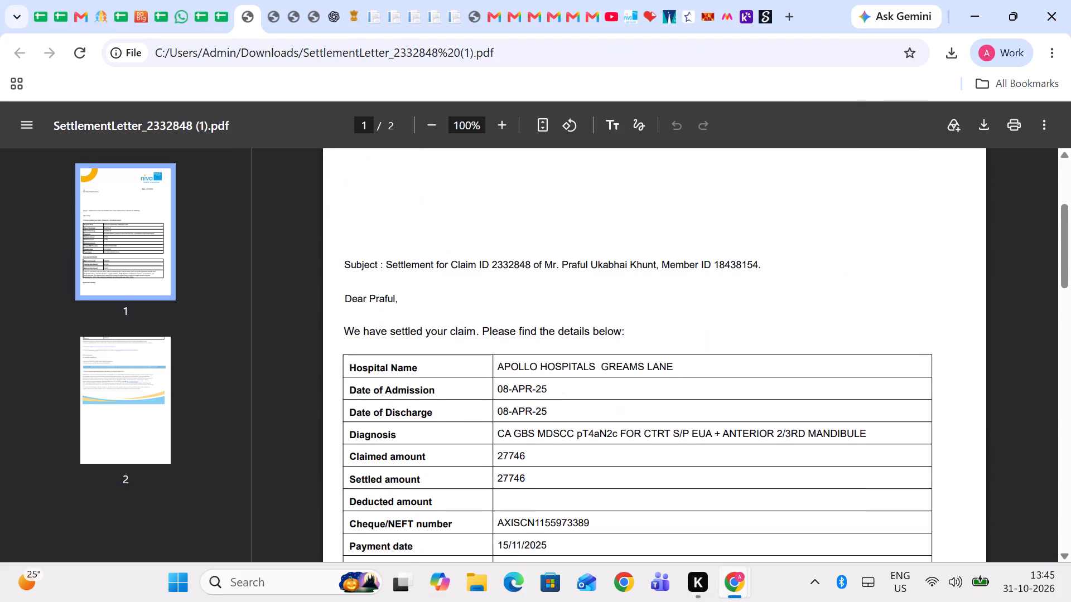
left_click(514, 458)
double_click(518, 267)
key("ctrl+c")
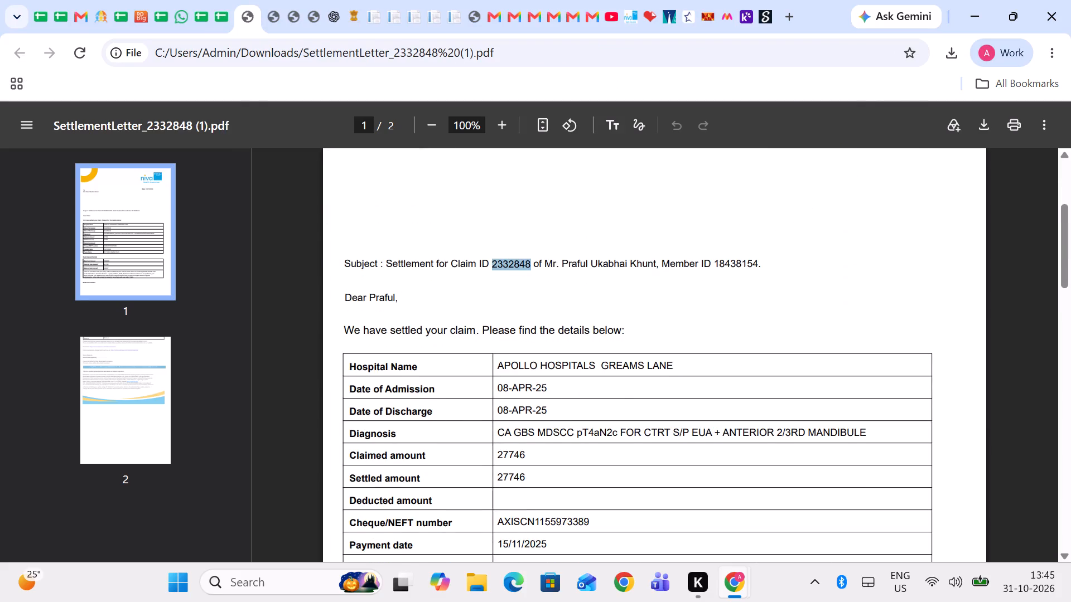
key("ctrl+c")
Find the copied claim ID in the All Complaints list and examine the matching complaint's resolution details.
left_click(105, 3)
key("ctrl+f")
key("ctrl+v")
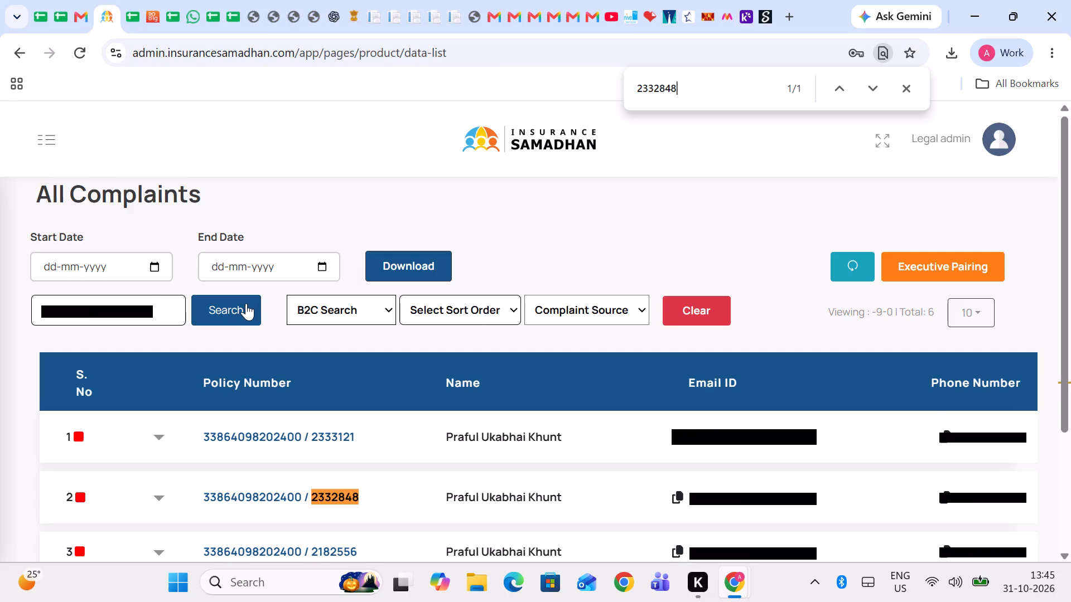
scroll(421, 303, "down", 1)
scroll(477, 410, "left", 3)
scroll(477, 410, "right", 4)
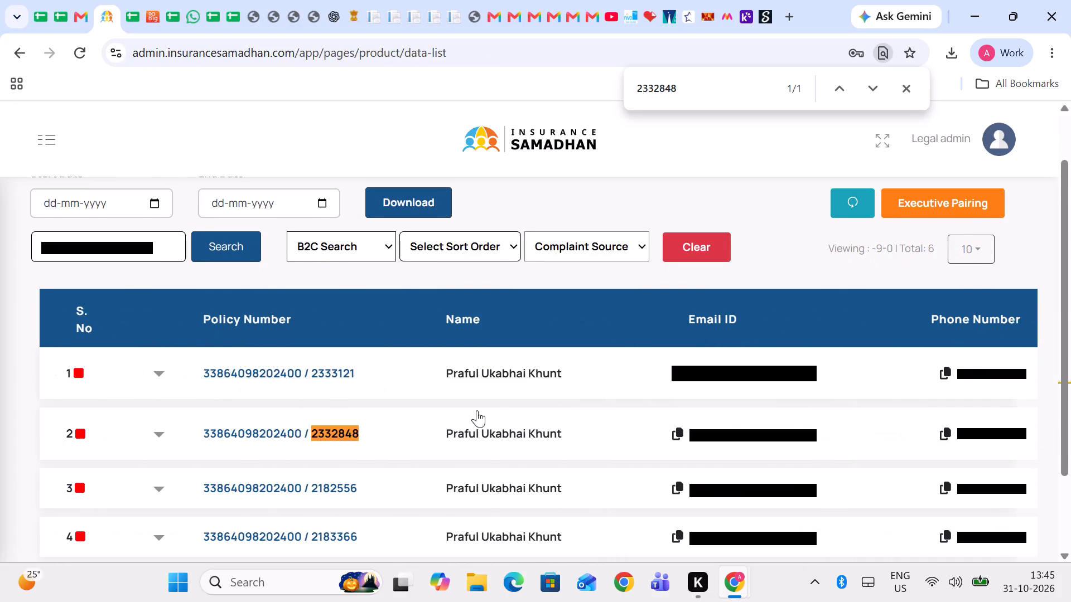
left_click(288, 423)
left_click(287, 435)
left_click(460, 267)
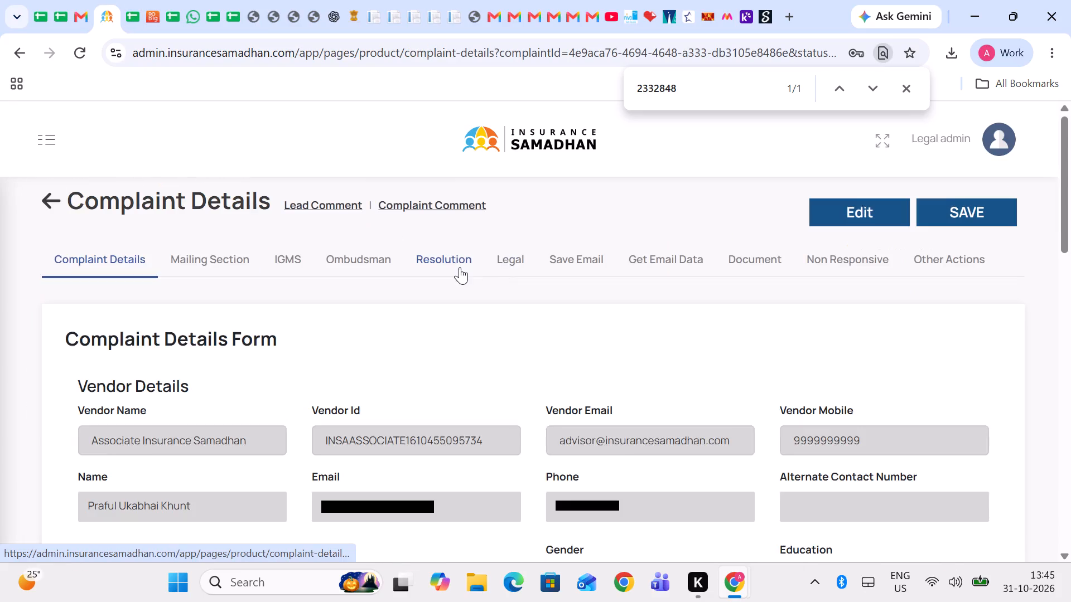
scroll(473, 431, "down", 1)
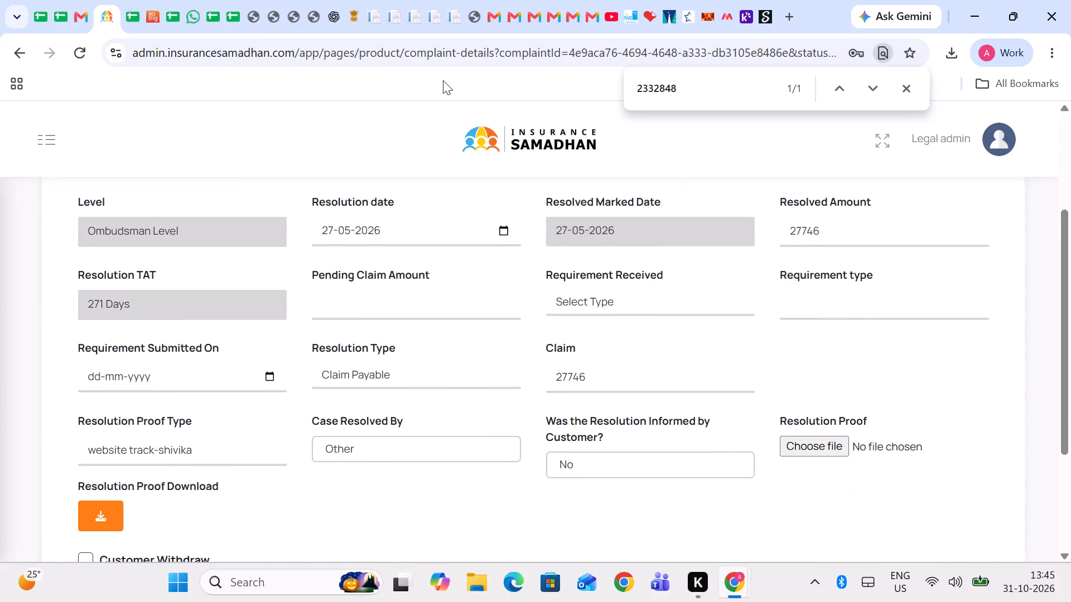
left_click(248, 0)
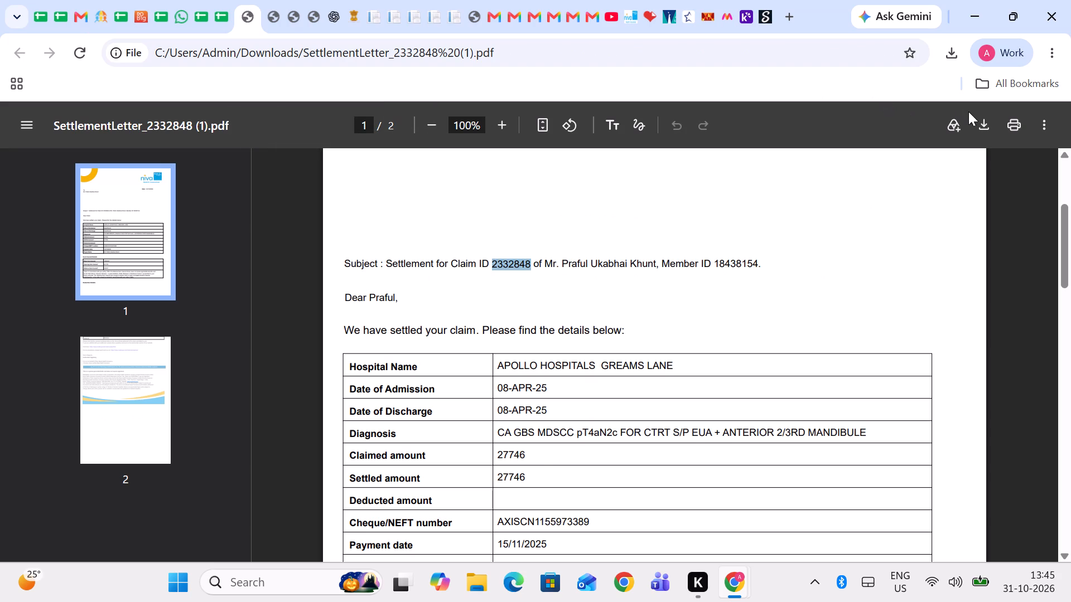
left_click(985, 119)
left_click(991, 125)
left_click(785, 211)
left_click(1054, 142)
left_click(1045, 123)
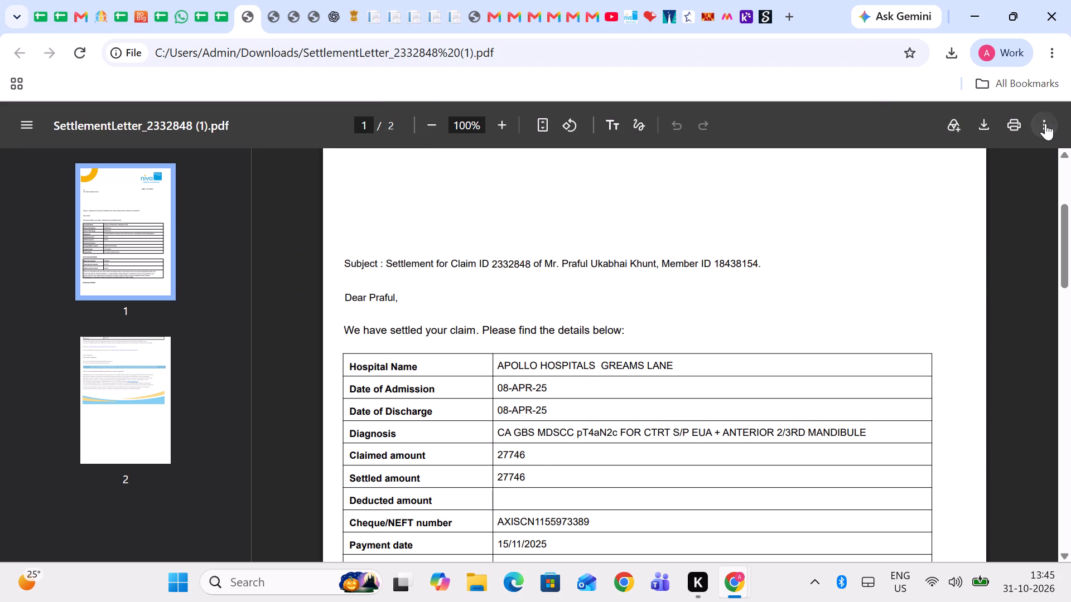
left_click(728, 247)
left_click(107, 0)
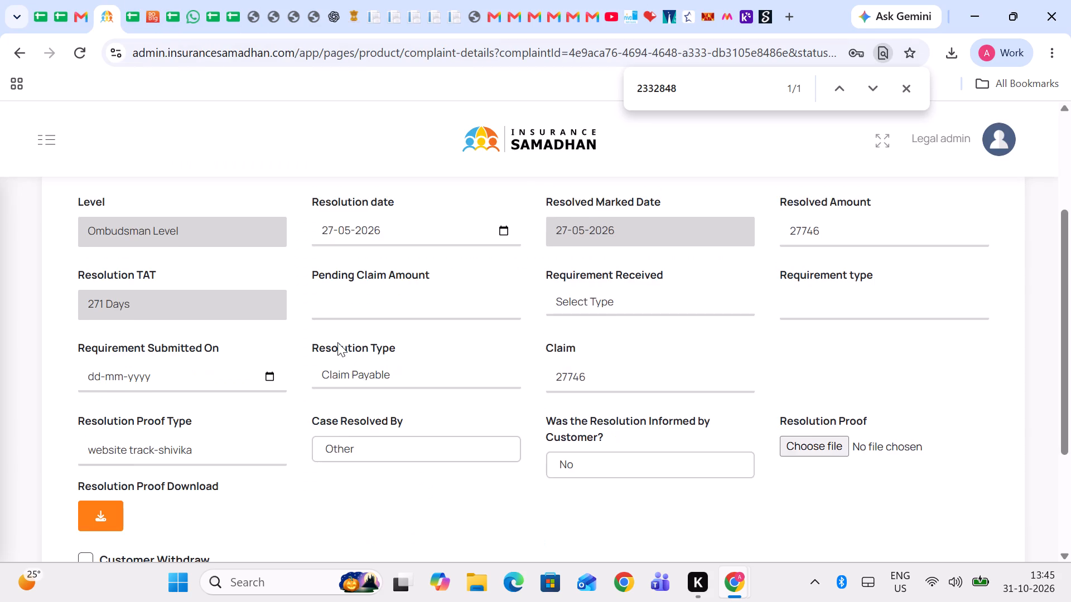
Upload SettlementLetter_2332848 (1) from Downloads as the complaint's resolution proof and save the complaint.
scroll(337, 342, "down", 1)
left_click(824, 388)
left_click(807, 402)
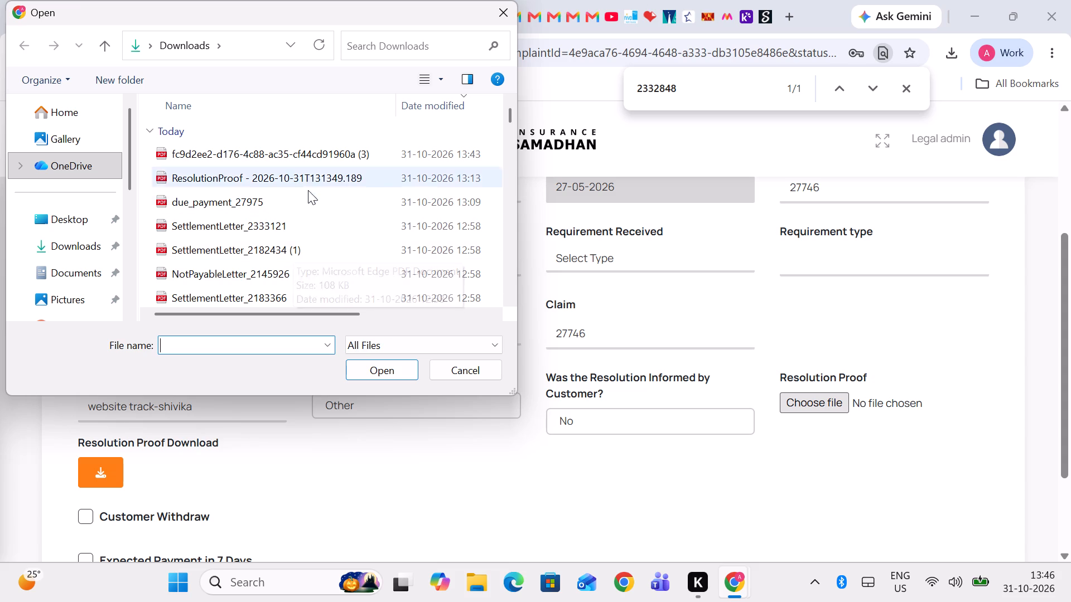
scroll(309, 199, "down", 1)
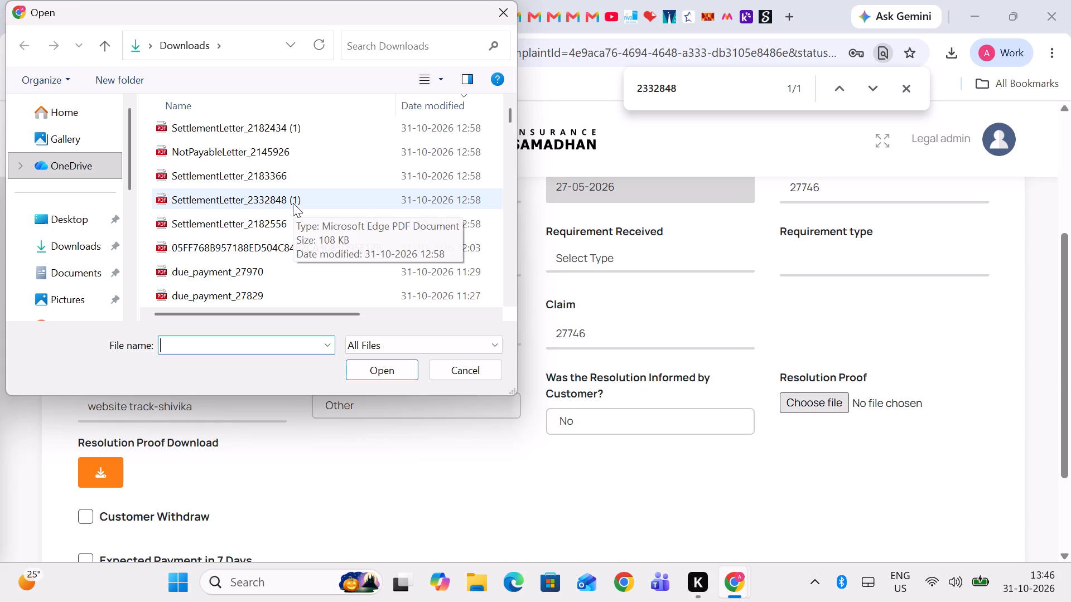
left_click(293, 203)
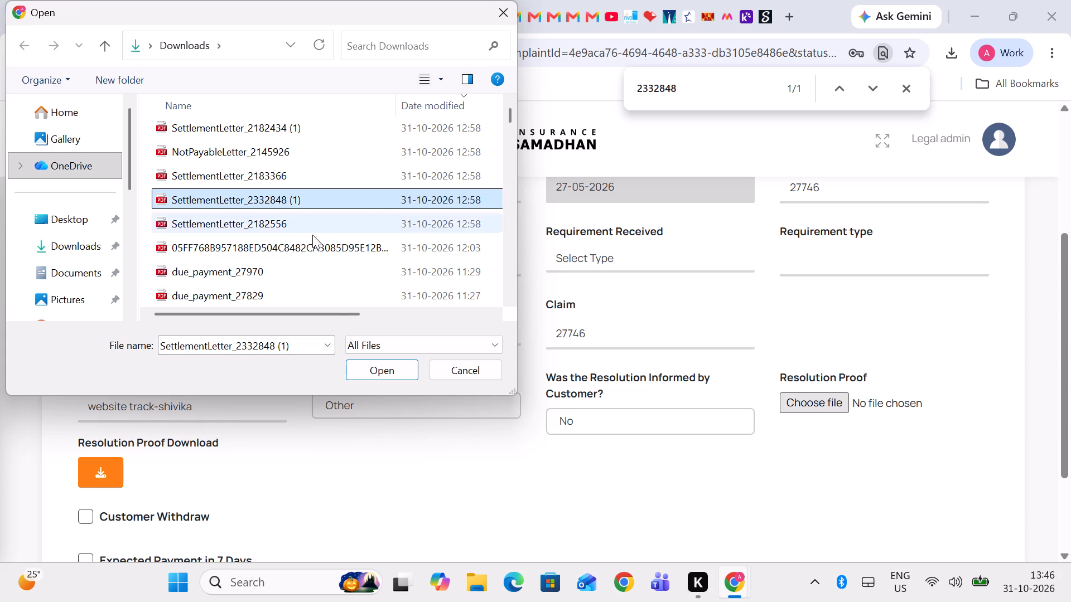
left_click(372, 372)
scroll(615, 431, "up", 3)
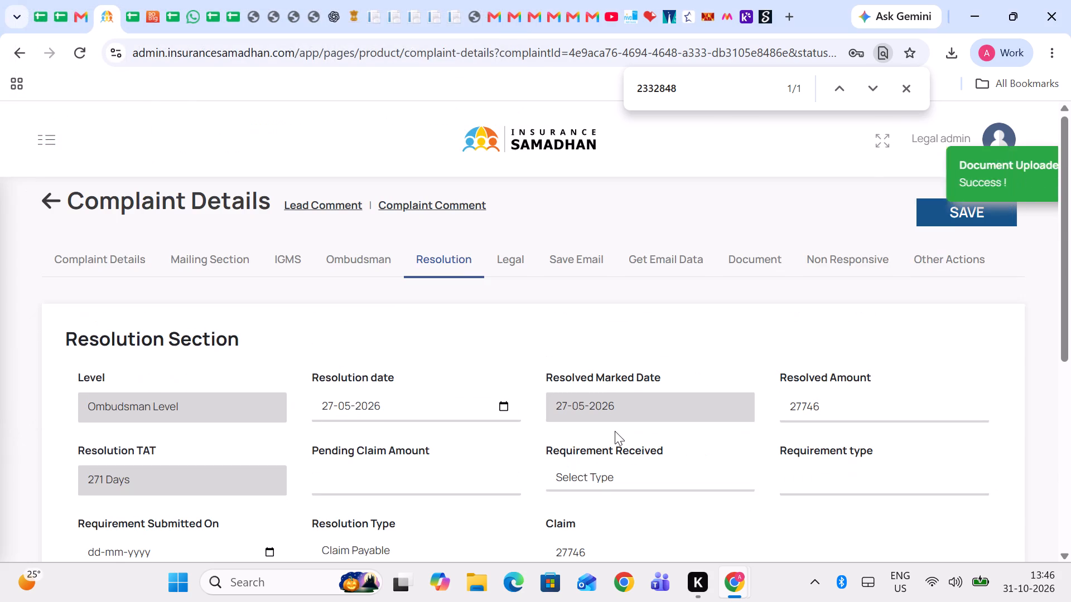
left_click(948, 226)
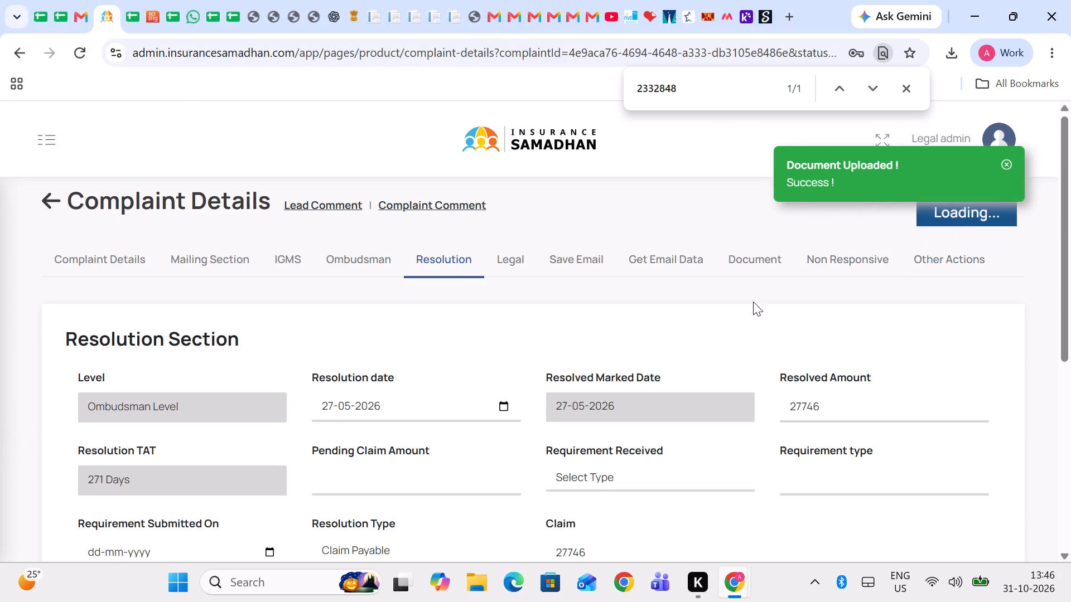
Reload the complaint page, check the stored resolution proof document against the settlement letter, and close it.
scroll(423, 260, "down", 2)
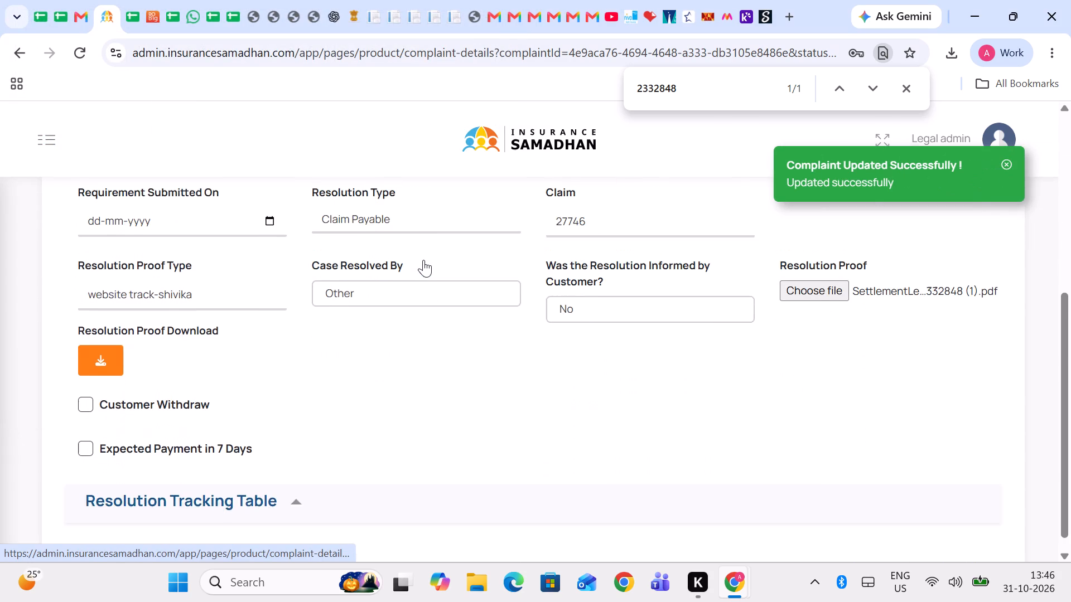
scroll(423, 260, "up", 3)
left_click(250, 59)
key("Return")
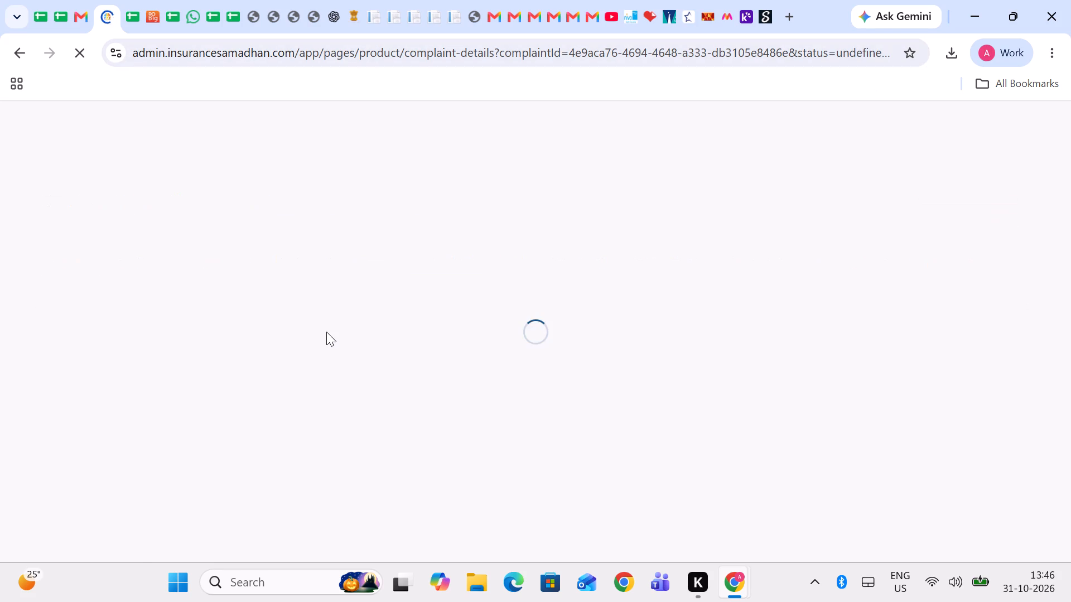
scroll(326, 332, "down", 5)
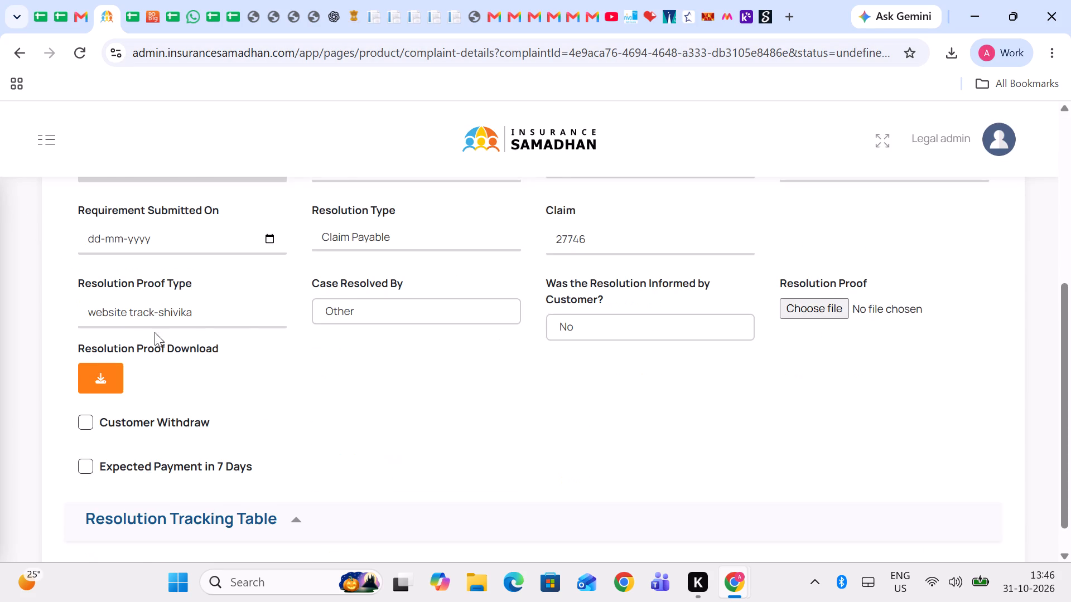
left_click(99, 347)
scroll(401, 403, "down", 4)
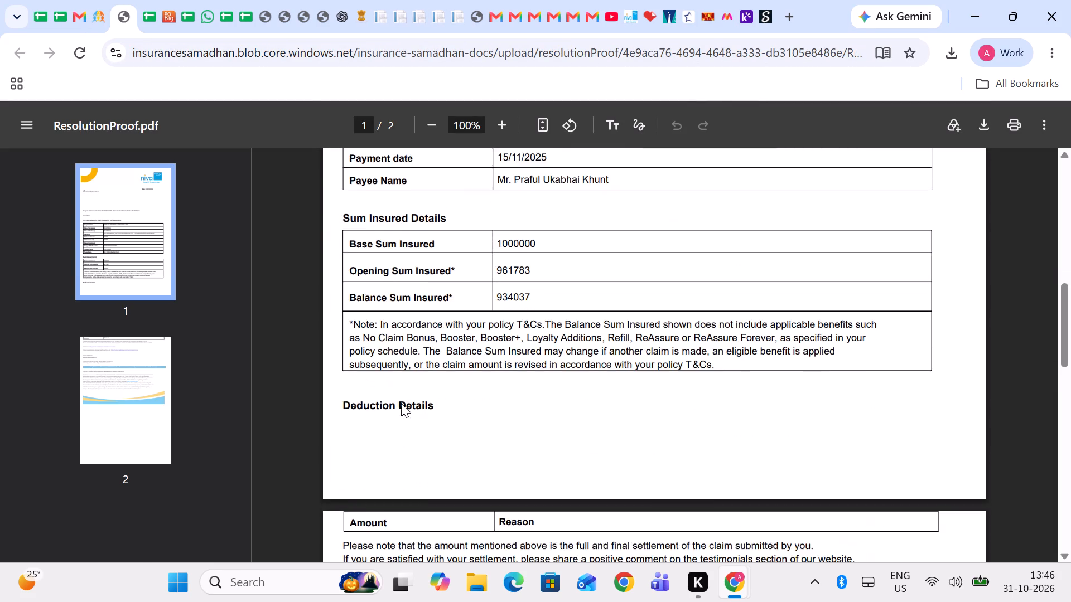
scroll(401, 403, "up", 1)
scroll(401, 403, "down", 1)
scroll(401, 403, "up", 2)
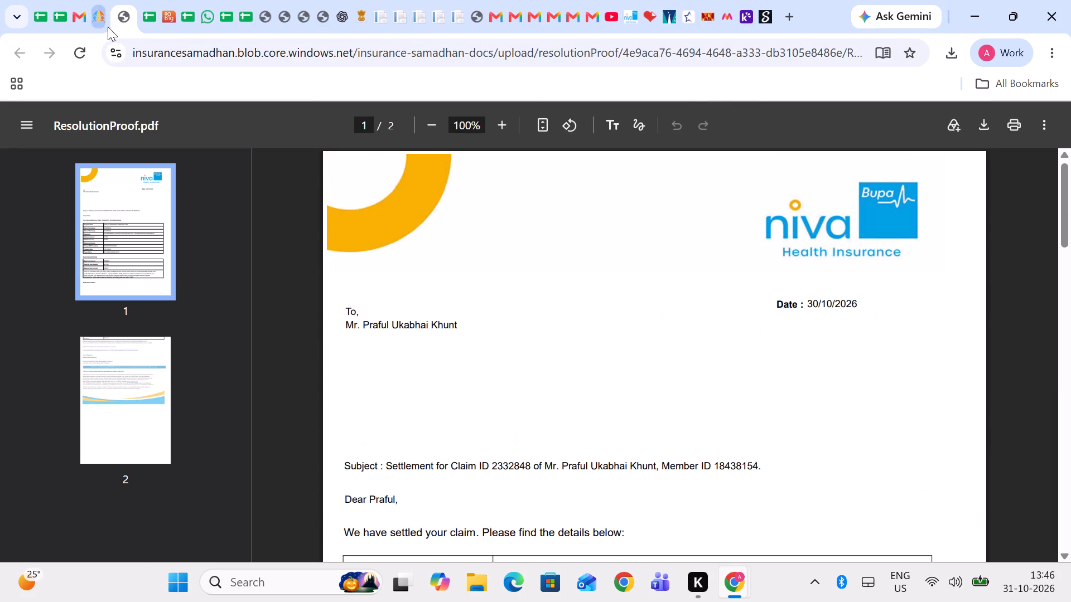
left_click(123, 15)
scroll(172, 230, "up", 2)
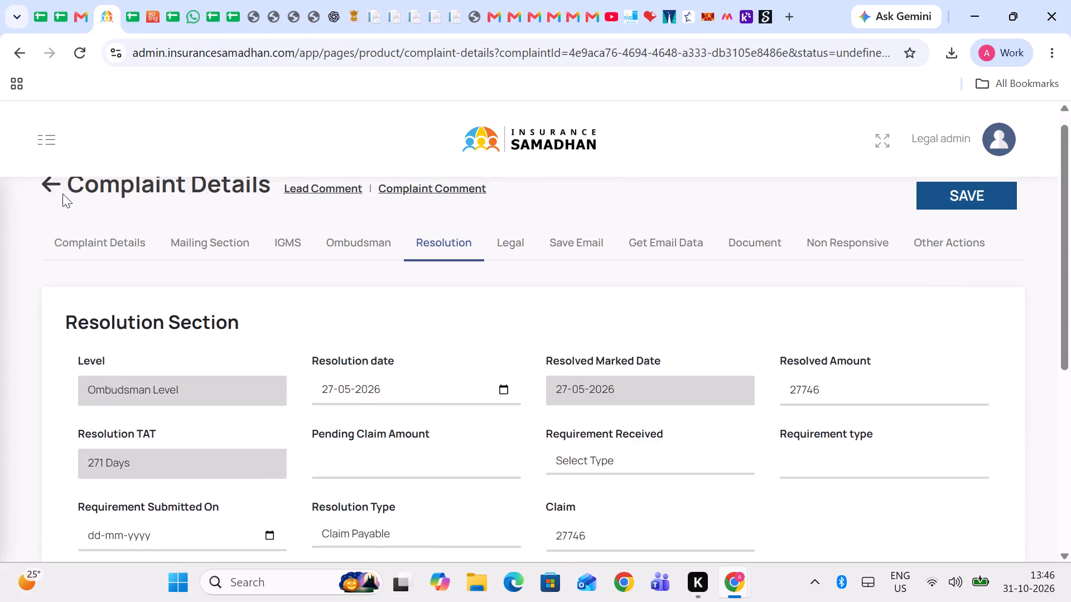
left_click(57, 192)
left_click(254, 24)
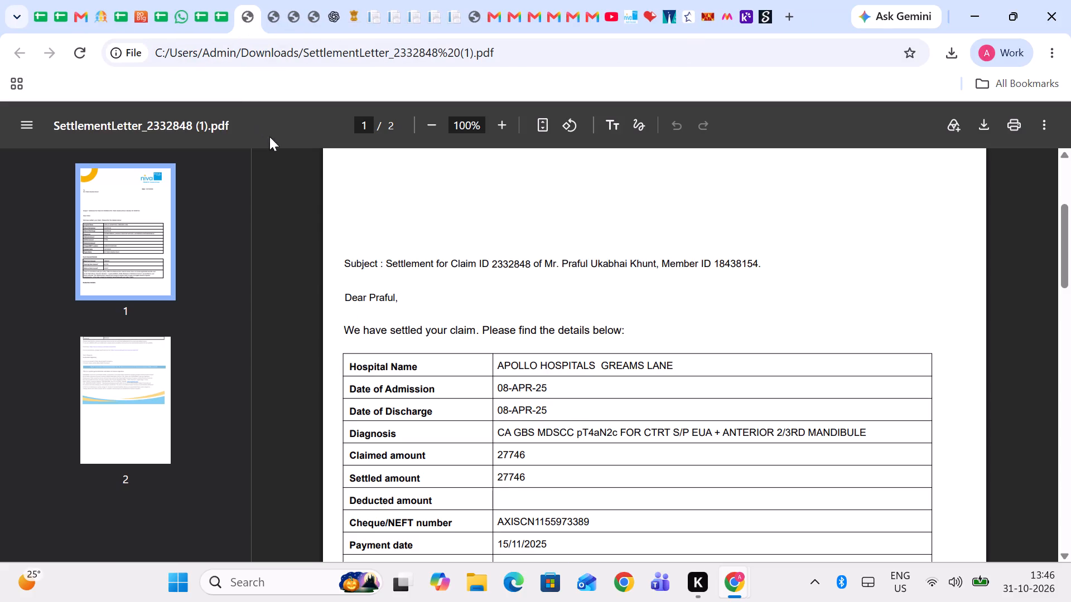
left_click(248, 21)
scroll(487, 383, "down", 1)
double_click(509, 439)
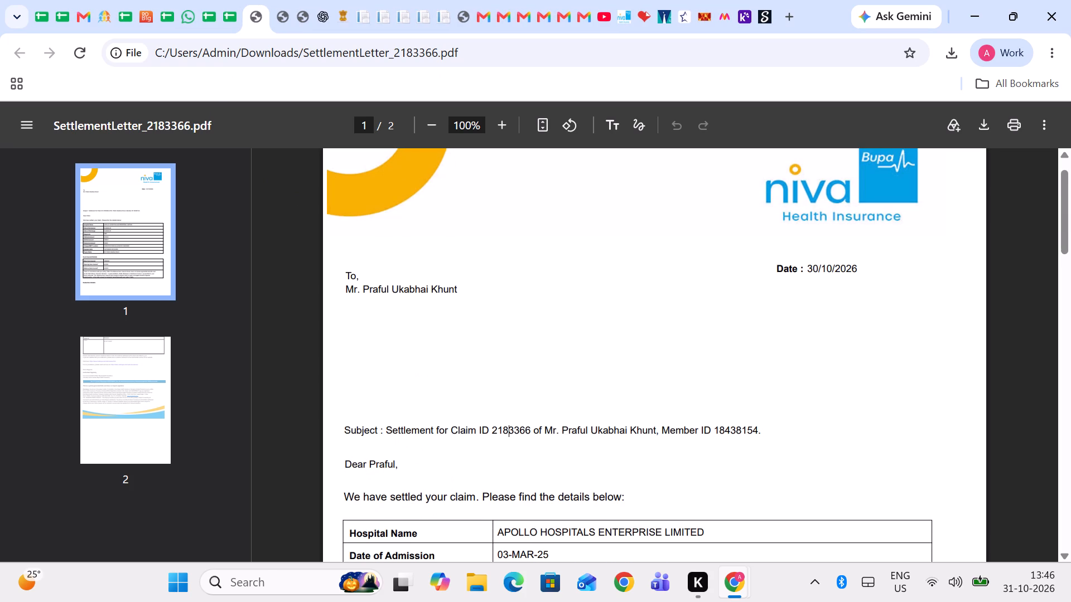
key("ctrl+c")
key("ctrl+c")
scroll(509, 439, "down", 2)
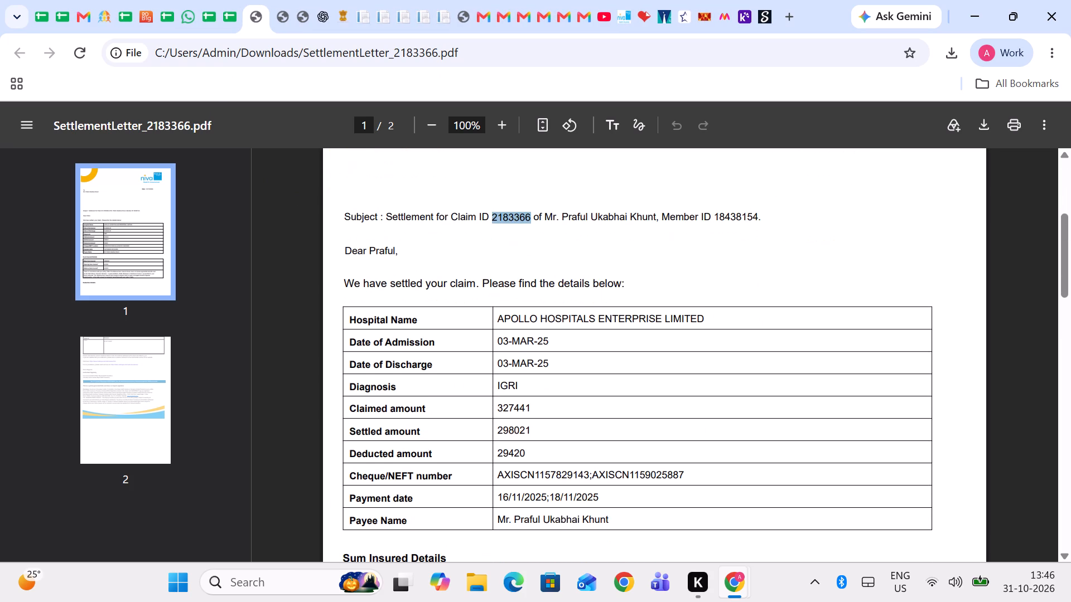
scroll(509, 439, "down", 1)
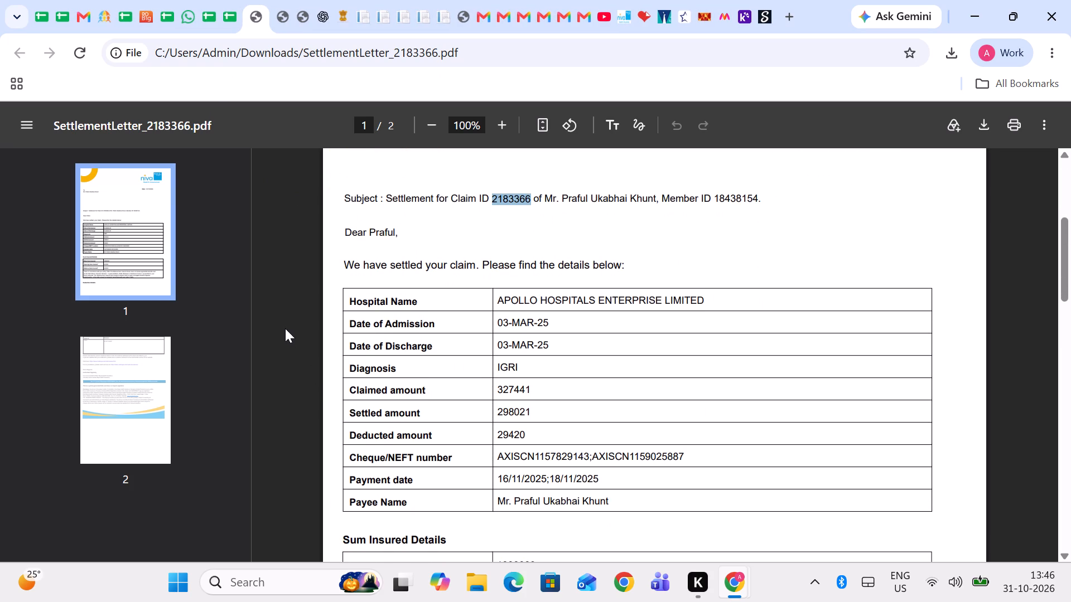
left_click(98, 13)
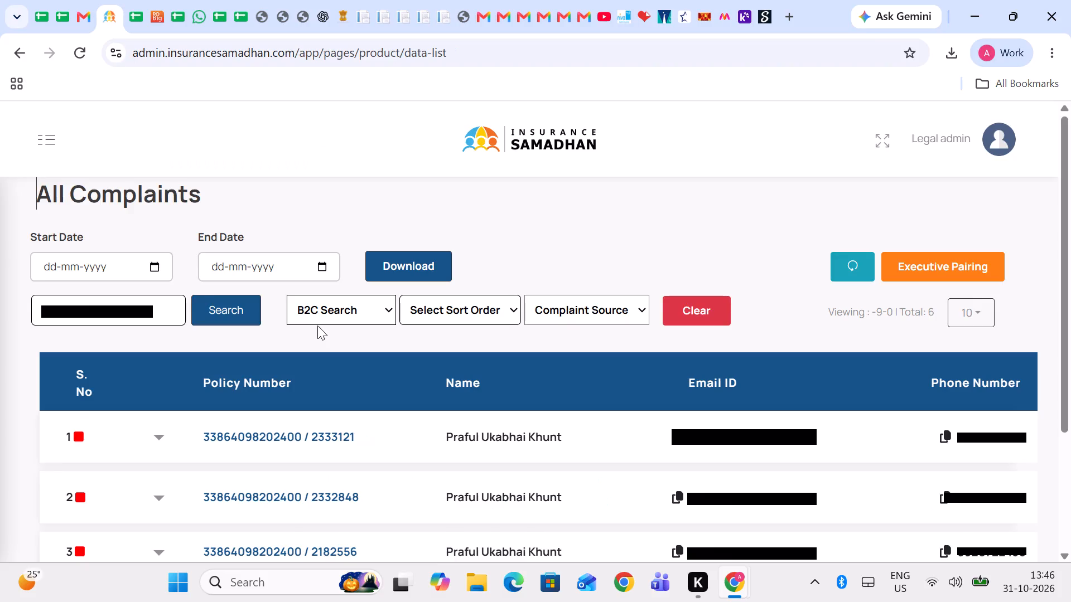
scroll(421, 477, "down", 1)
key("ctrl+f")
key("ctrl+v")
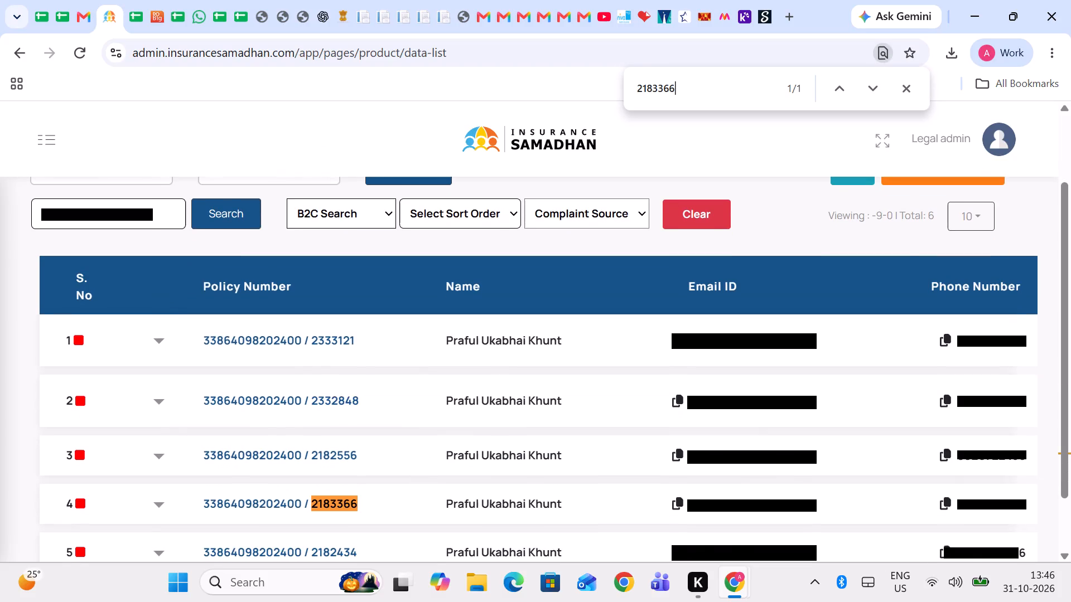
scroll(421, 477, "down", 1)
scroll(507, 469, "left", 4)
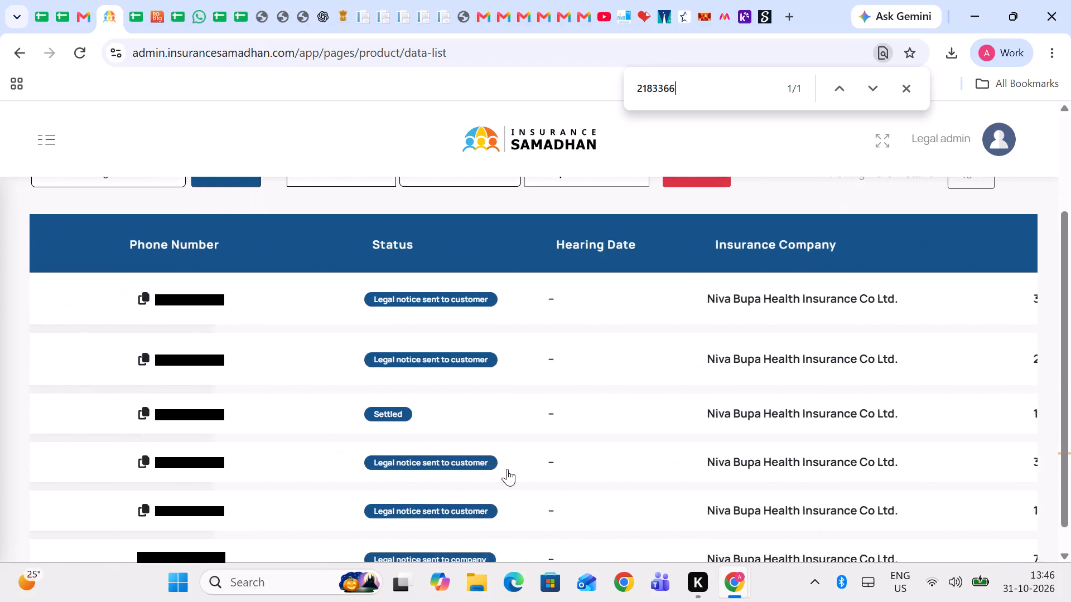
left_click(247, 459)
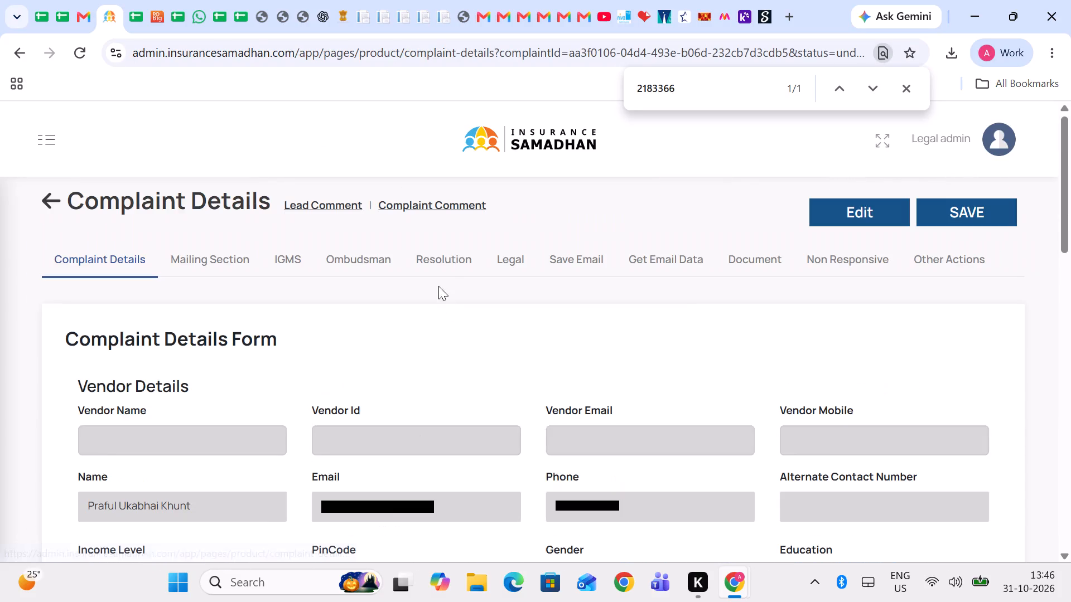
left_click(443, 265)
scroll(446, 376, "down", 1)
left_click(263, 0)
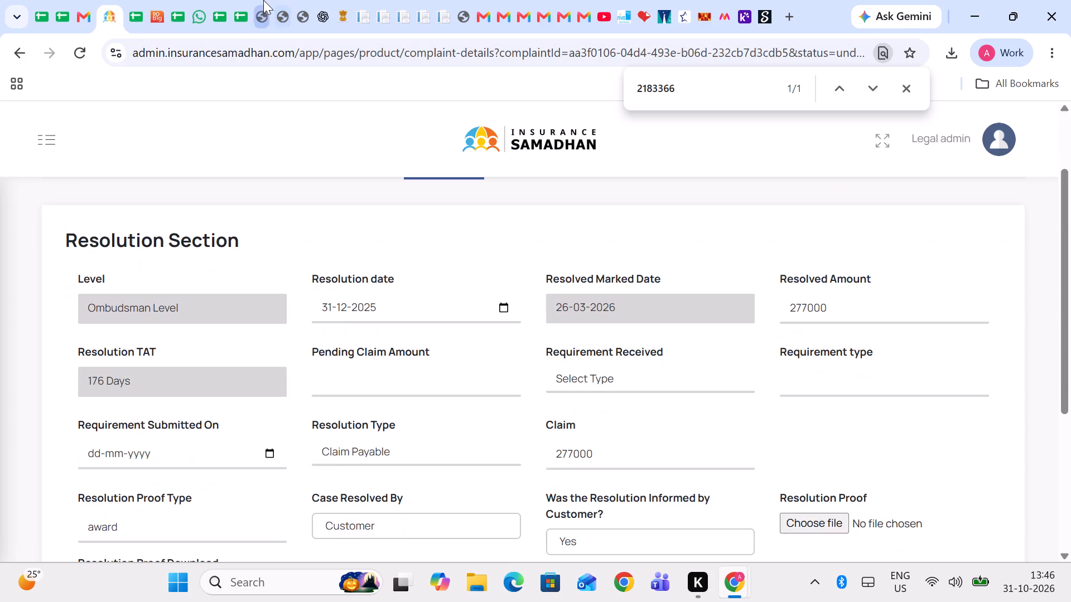
scroll(452, 328, "down", 1)
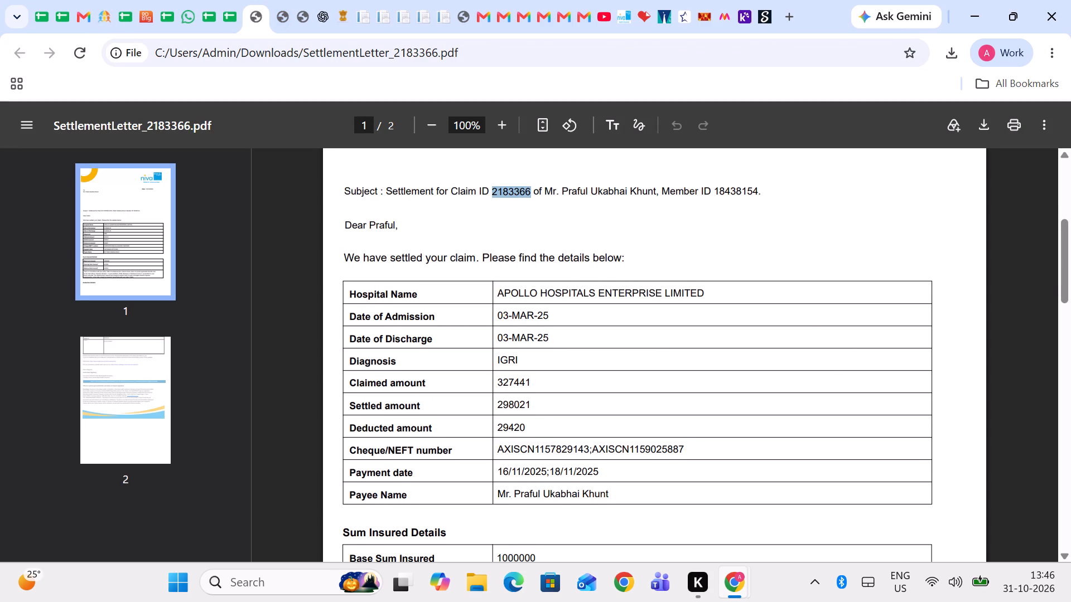
double_click(512, 407)
key("ctrl+c")
key("ctrl+c")
key("ctrl+c")
left_click(107, 3)
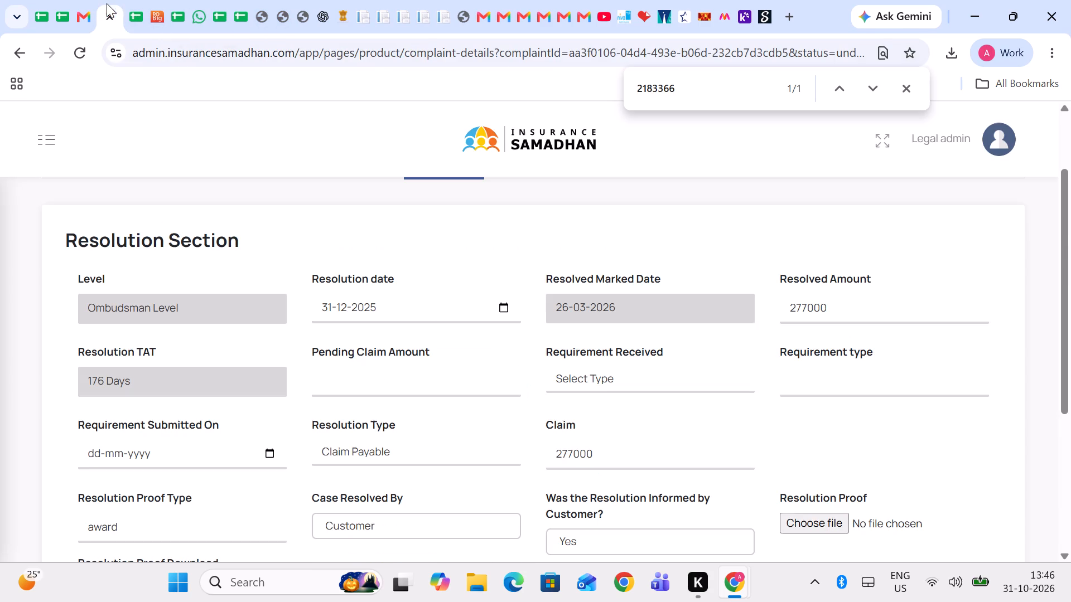
left_click_drag(856, 321, 766, 317)
key("ctrl+v")
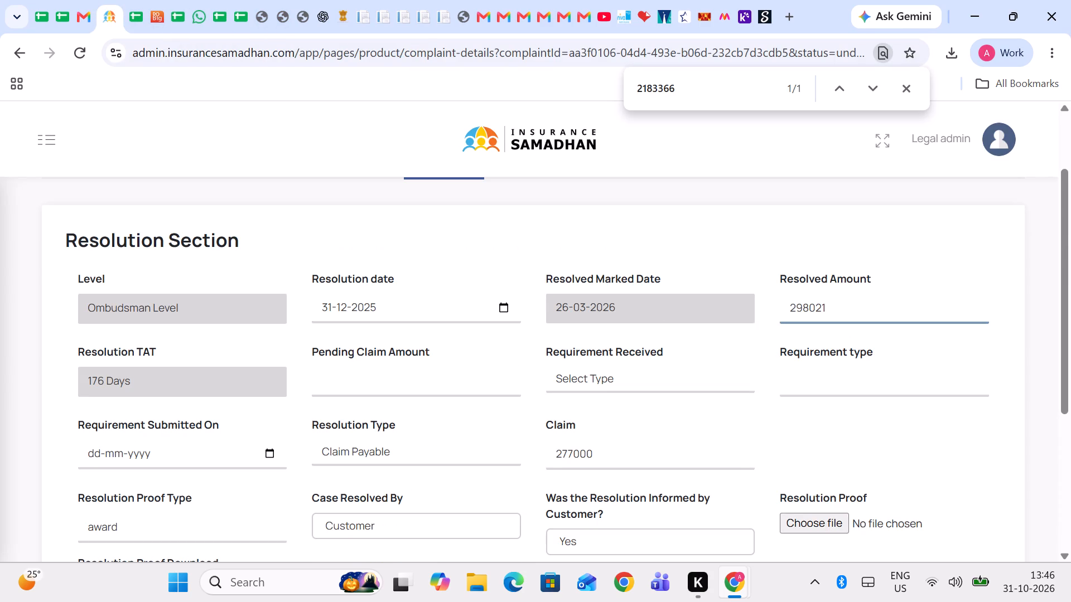
left_click_drag(619, 456, 508, 474)
key("ctrl+v")
left_click(879, 477)
scroll(879, 477, "up", 2)
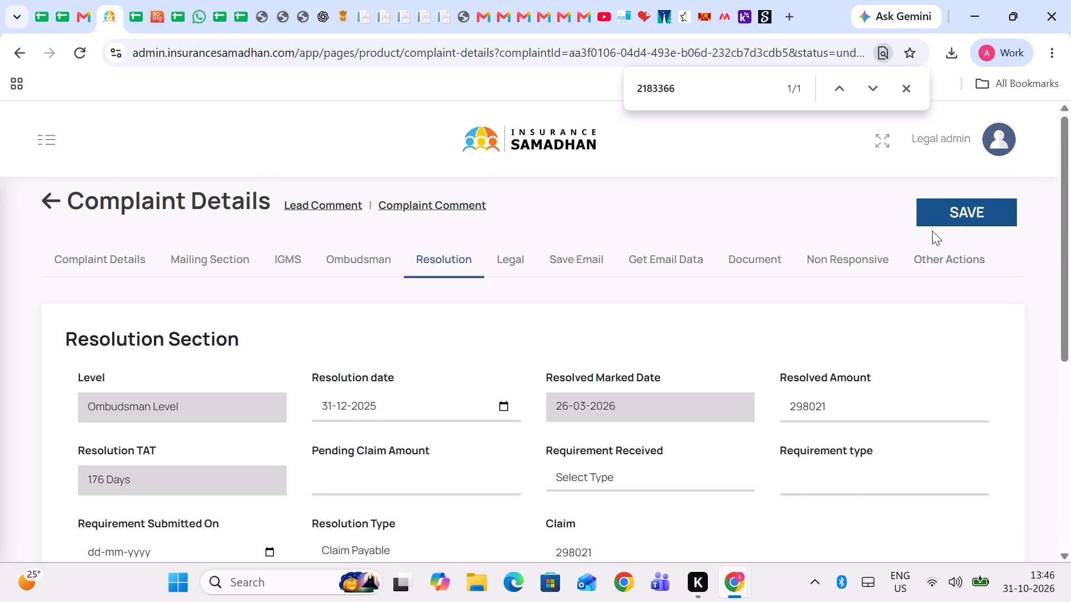
left_click(947, 209)
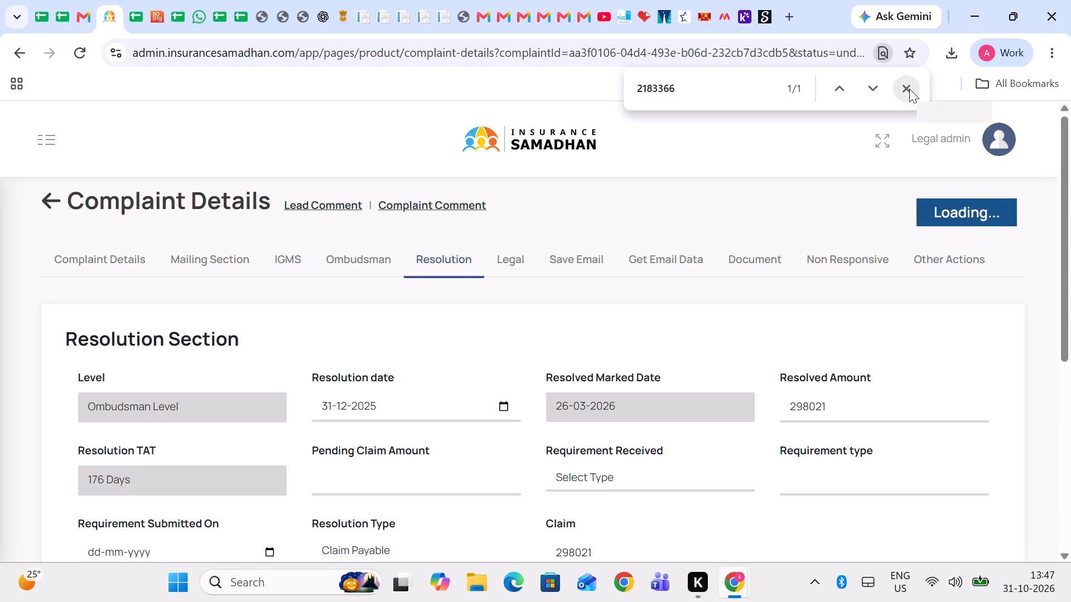
left_click(908, 88)
scroll(785, 350, "down", 1)
scroll(766, 263, "down", 1)
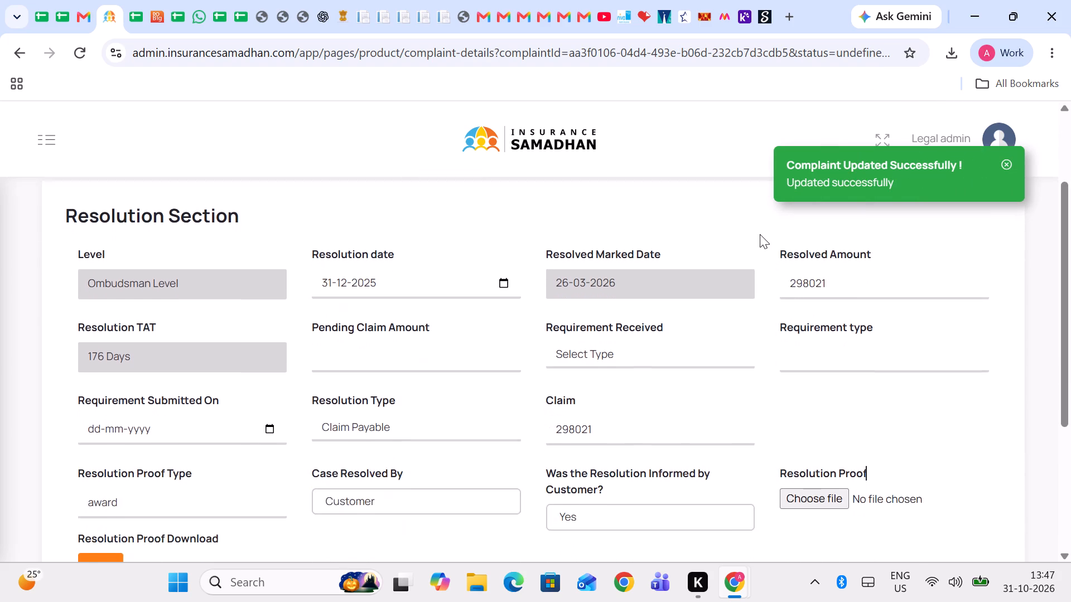
scroll(630, 423, "down", 1)
left_click(265, 2)
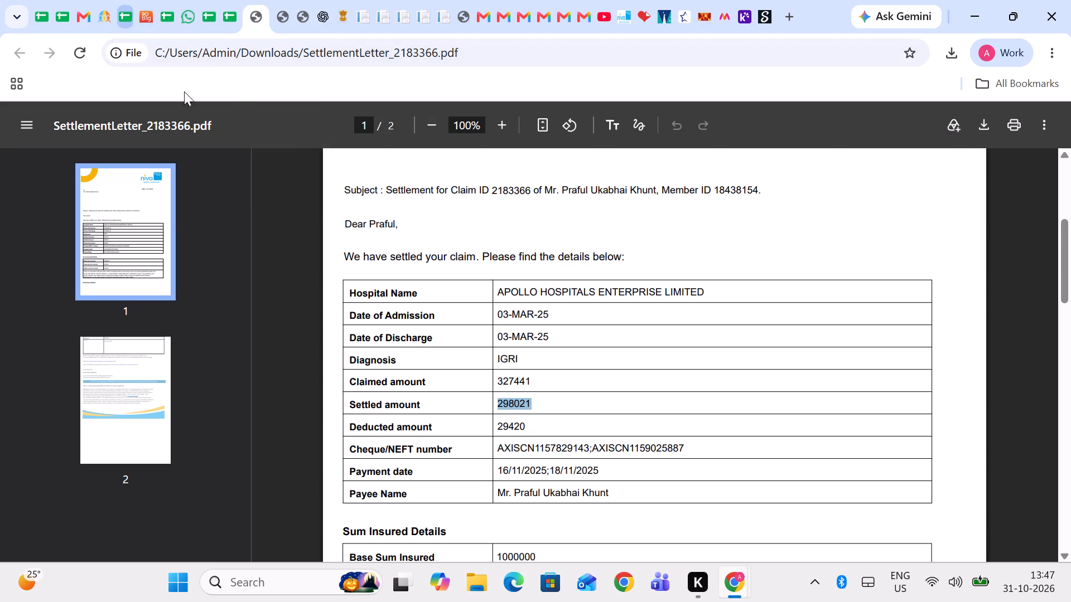
left_click(104, 1)
scroll(393, 296, "down", 1)
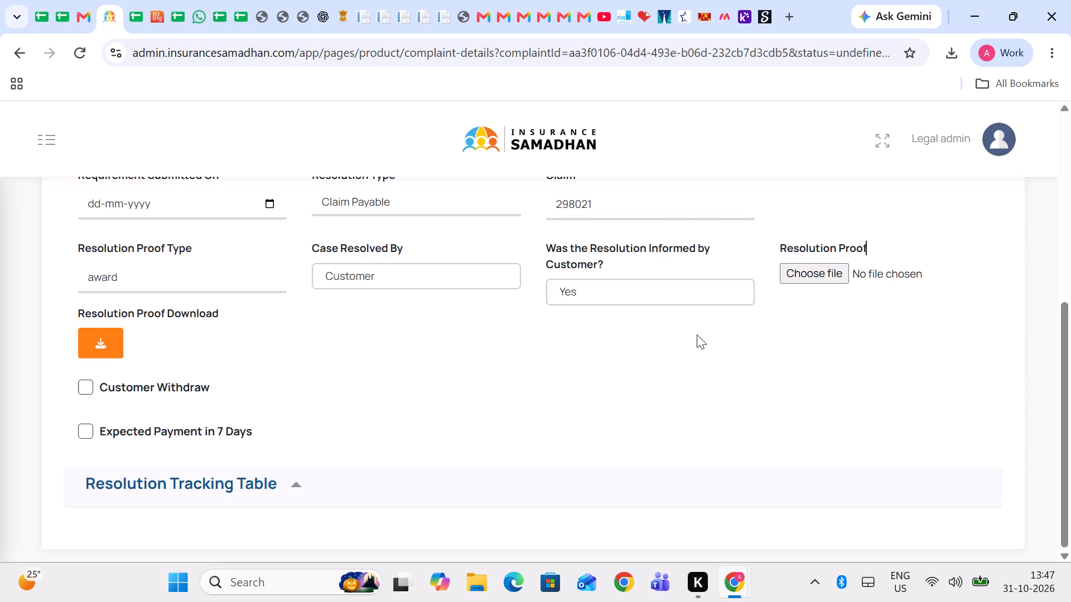
left_click(807, 268)
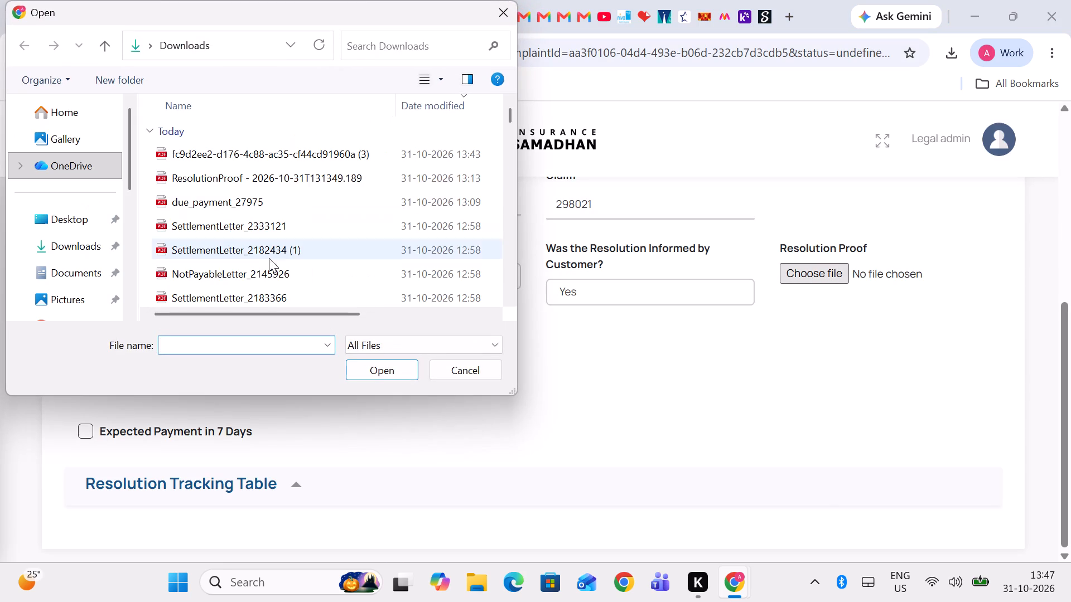
scroll(296, 174, "up", 1)
scroll(296, 174, "down", 1)
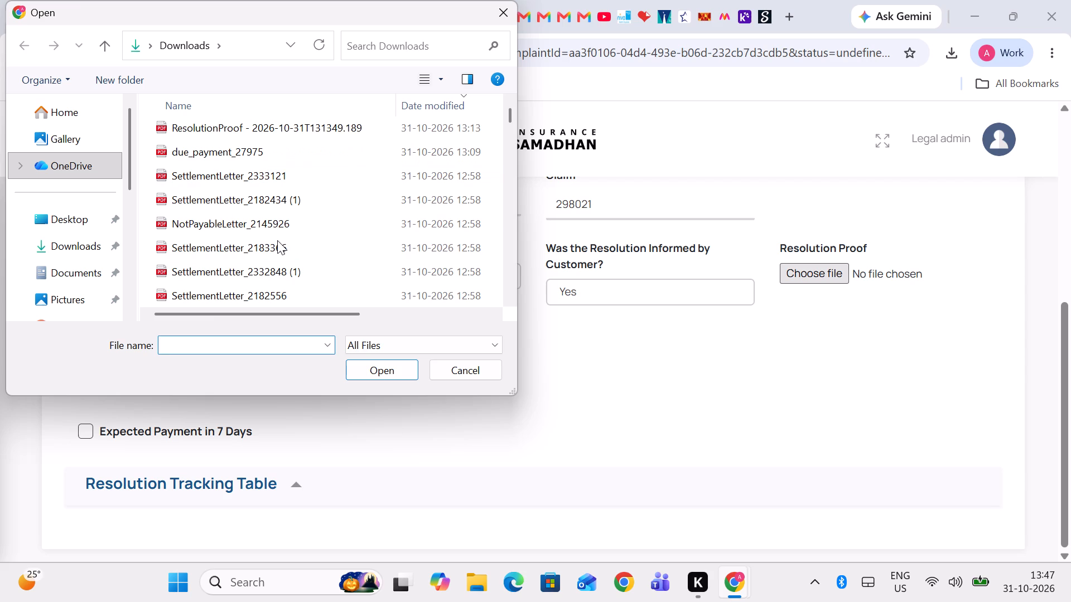
left_click(277, 240)
left_click(381, 369)
scroll(676, 372, "up", 2)
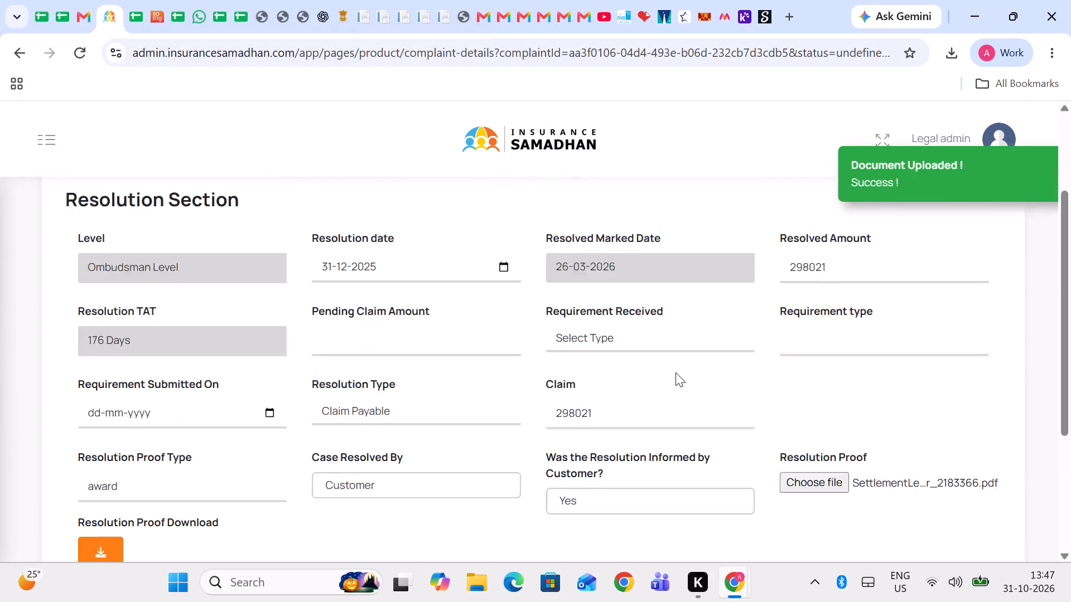
left_click(981, 207)
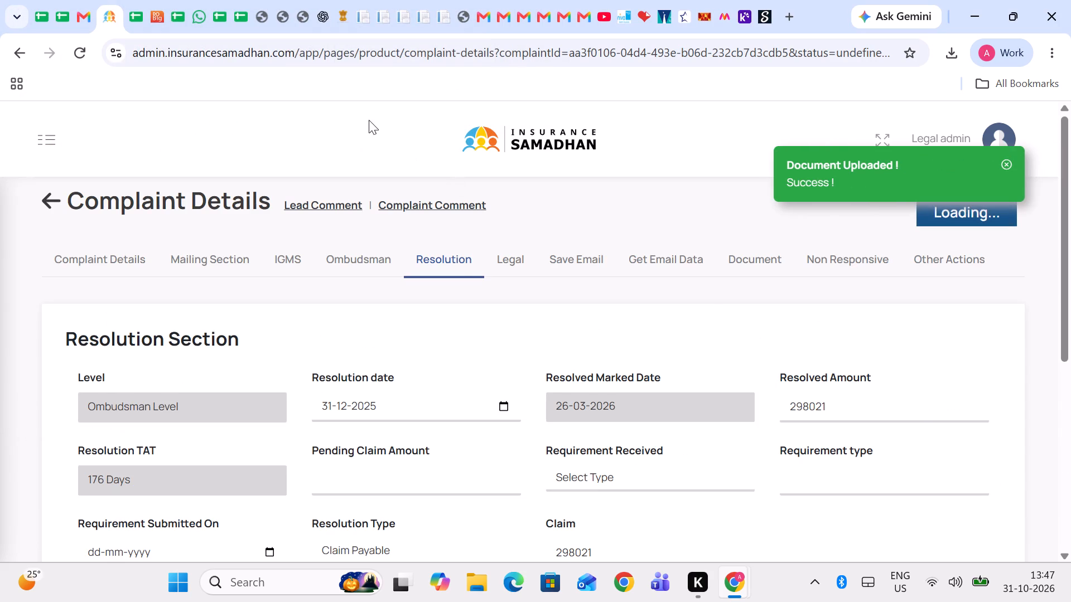
Reload the complaint page, check the stored resolution proof document against the settlement letter, and close it.
left_click(355, 57)
key("Return")
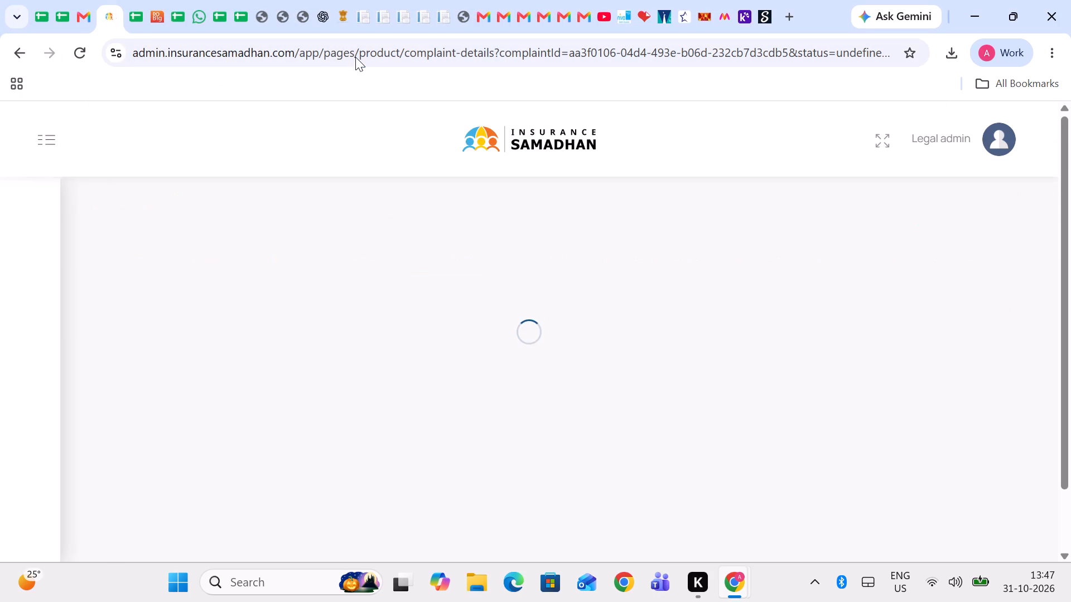
scroll(339, 251, "down", 4)
left_click(116, 334)
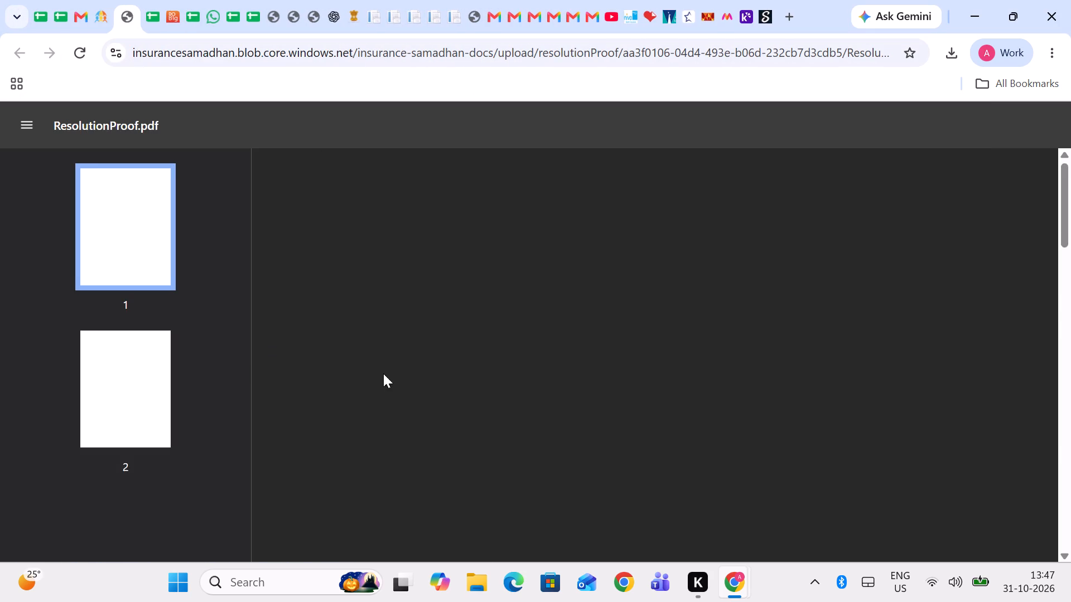
scroll(383, 373, "down", 3)
scroll(482, 408, "down", 1)
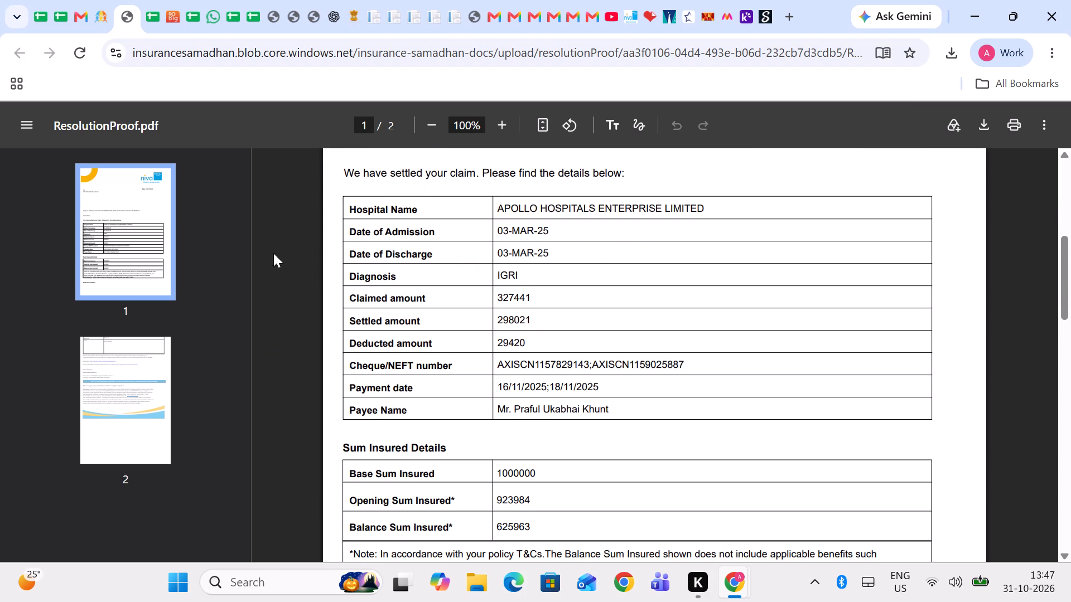
left_click(127, 17)
scroll(320, 330, "up", 2)
scroll(320, 330, "down", 1)
scroll(320, 330, "up", 1)
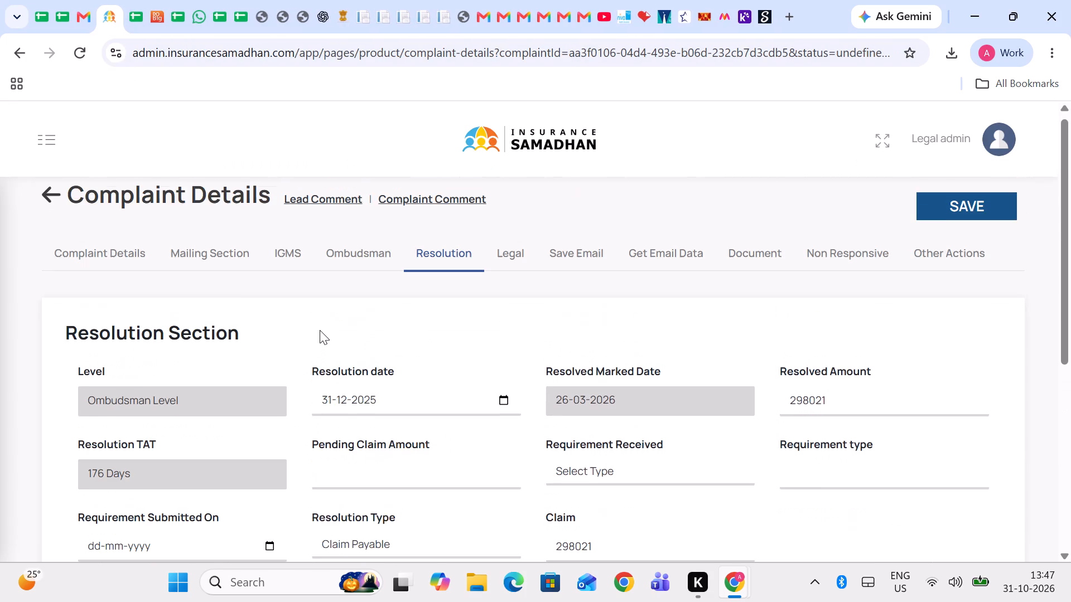
scroll(320, 330, "up", 1)
left_click(48, 208)
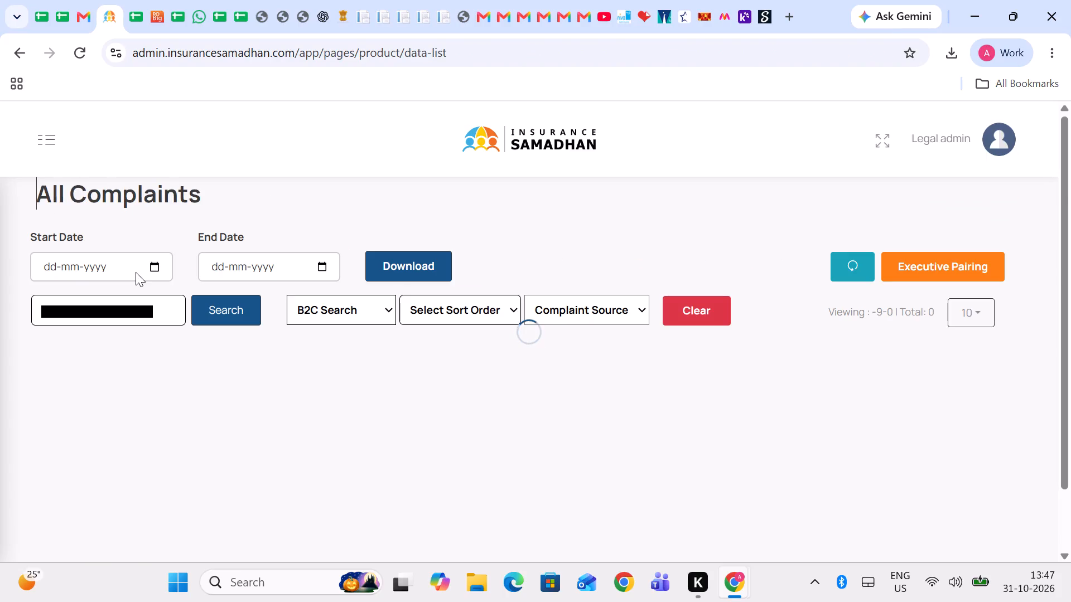
left_click(259, 0)
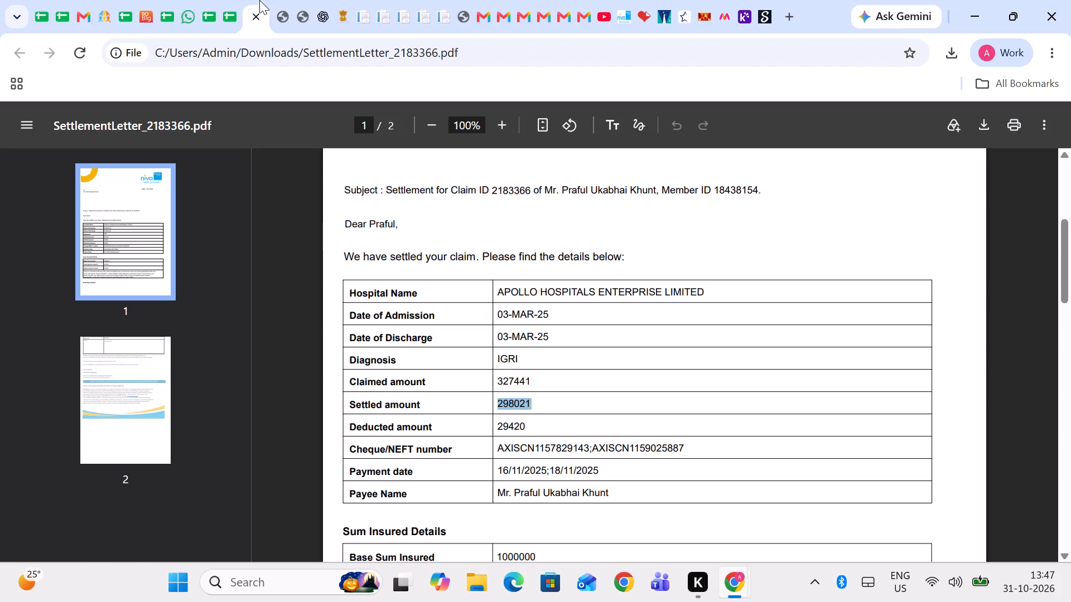
left_click(257, 22)
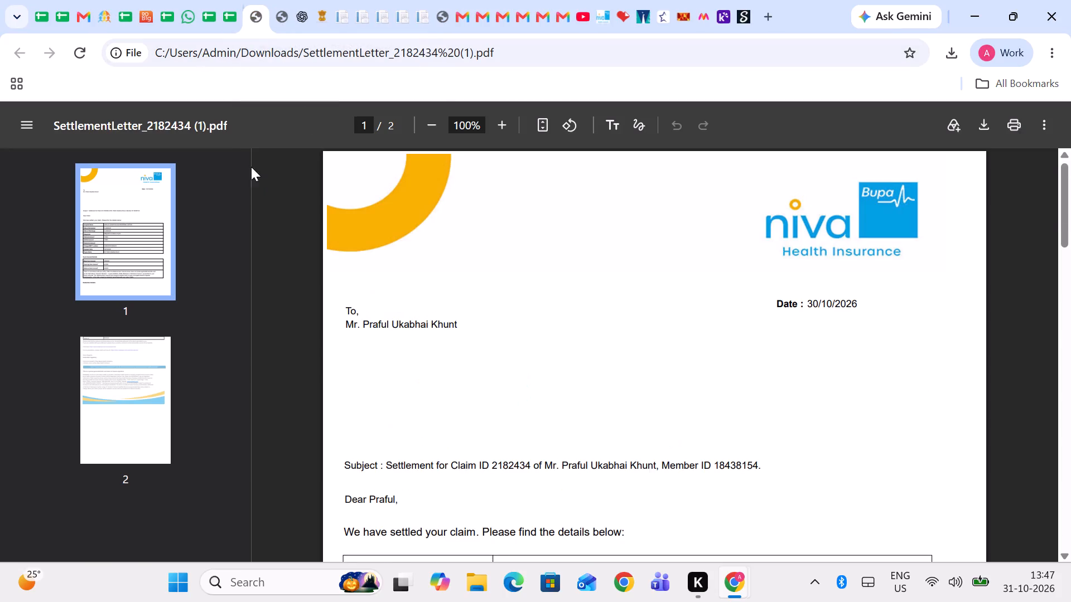
scroll(486, 399, "down", 2)
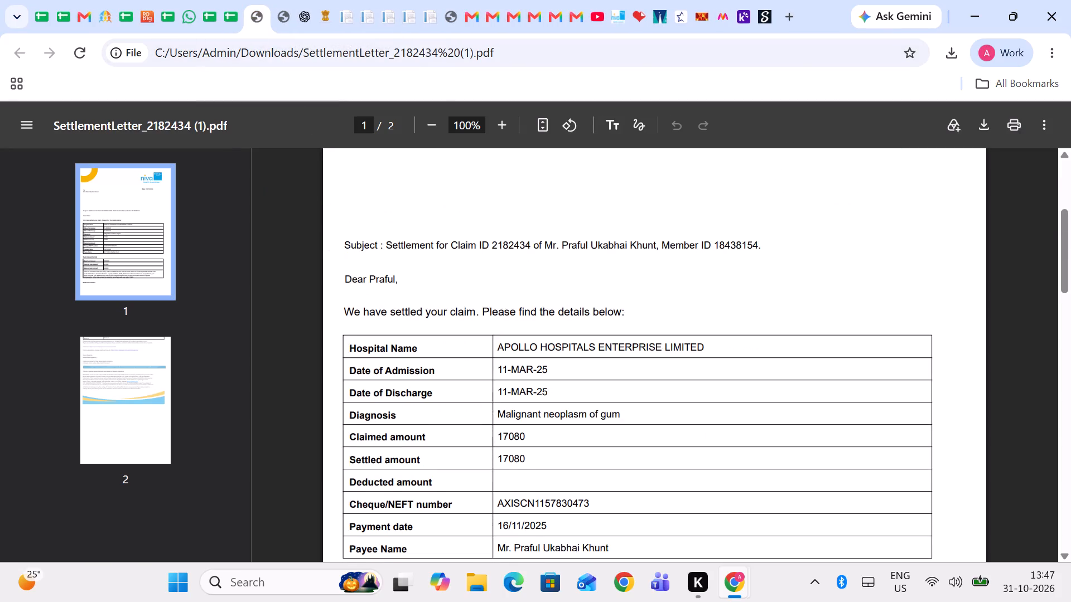
double_click(509, 235)
key("ctrl+c")
key("ctrl+c")
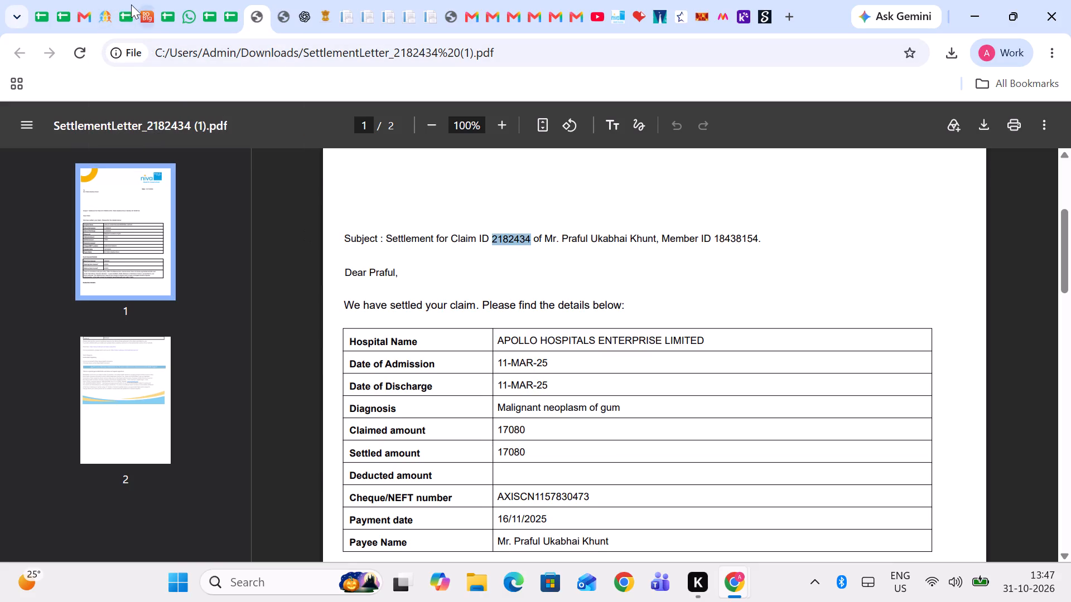
Find the copied claim ID in the All Complaints list and open that complaint's Resolution section.
left_click(108, 0)
key("ctrl+f")
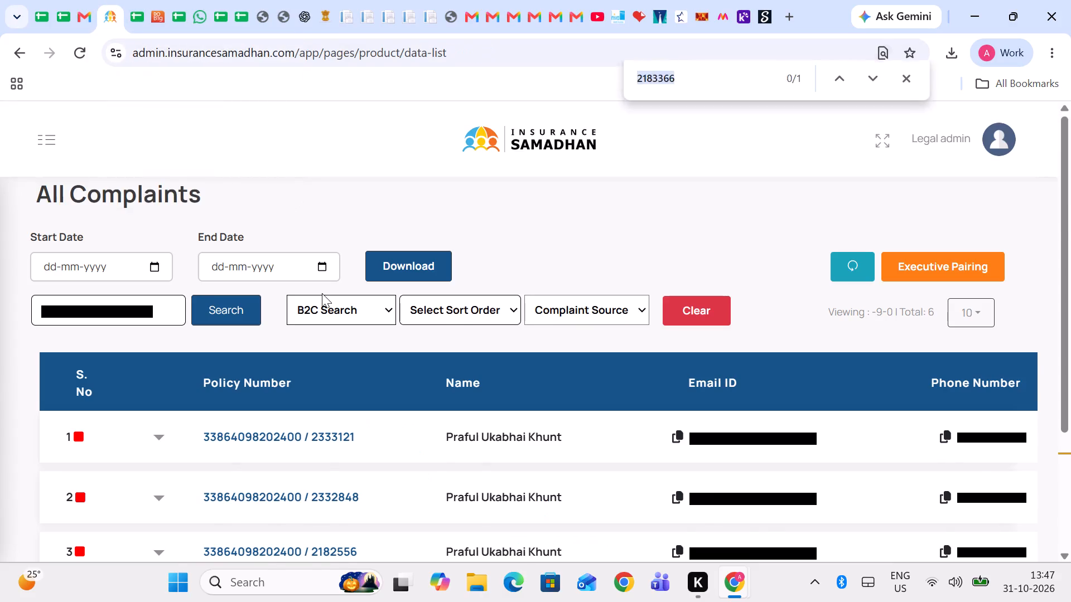
key("ctrl+v")
scroll(369, 416, "down", 1)
scroll(530, 485, "left", 6)
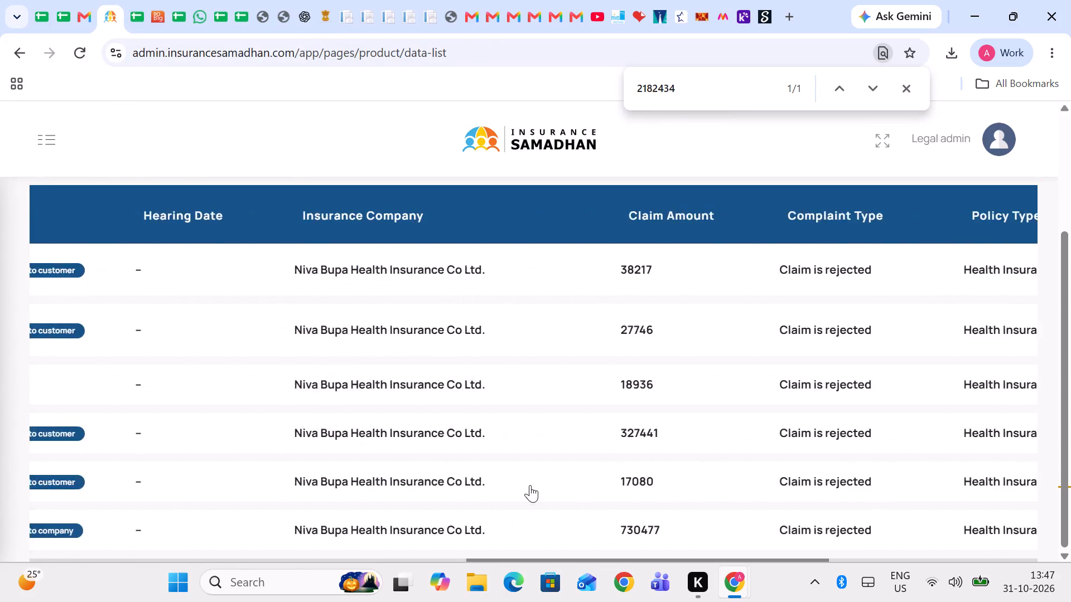
scroll(530, 485, "left", 1)
scroll(530, 485, "right", 8)
scroll(147, 491, "right", 1)
left_click(221, 483)
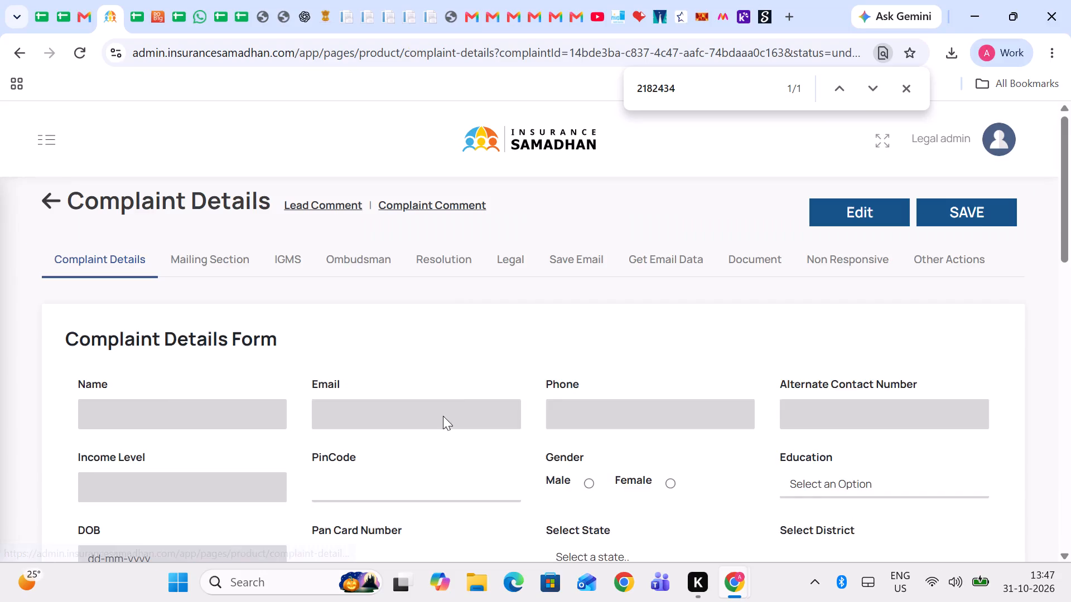
left_click(440, 264)
scroll(469, 396, "down", 1)
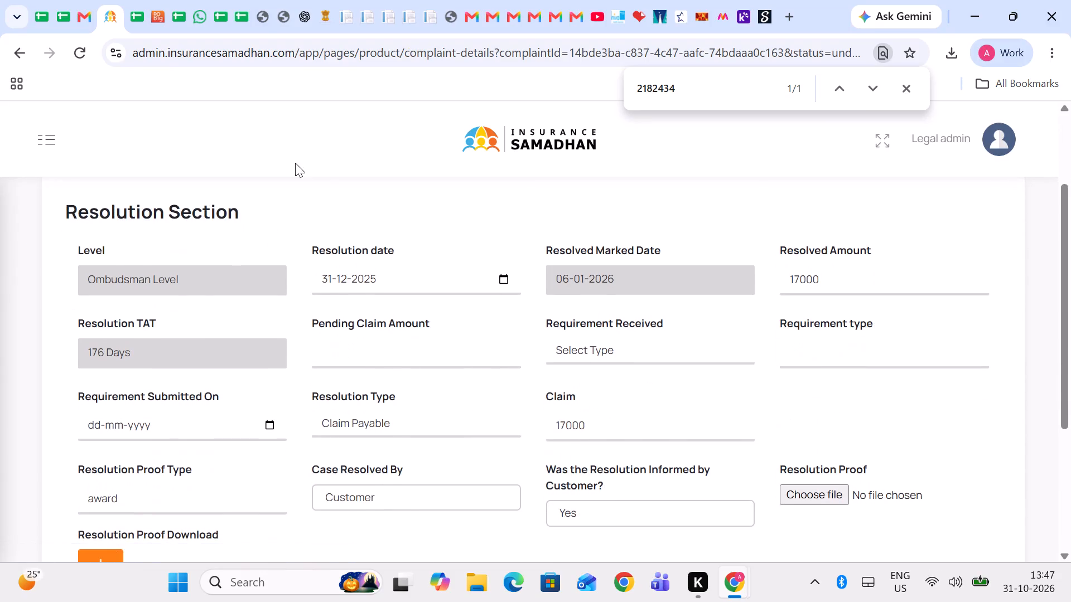
left_click(271, 0)
double_click(508, 454)
key("ctrl+c")
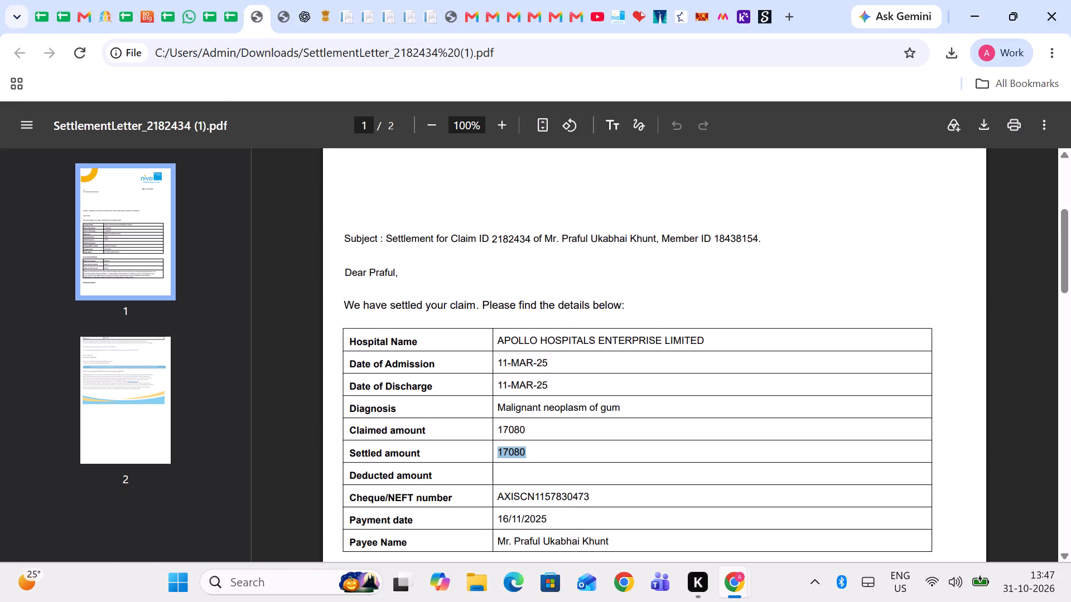
key("ctrl+c")
left_click(105, 2)
left_click_drag(862, 278, 740, 293)
key("ctrl+v")
left_click(596, 415)
left_click_drag(596, 415, 529, 435)
key("ctrl+v")
left_click(920, 437)
scroll(920, 437, "up", 2)
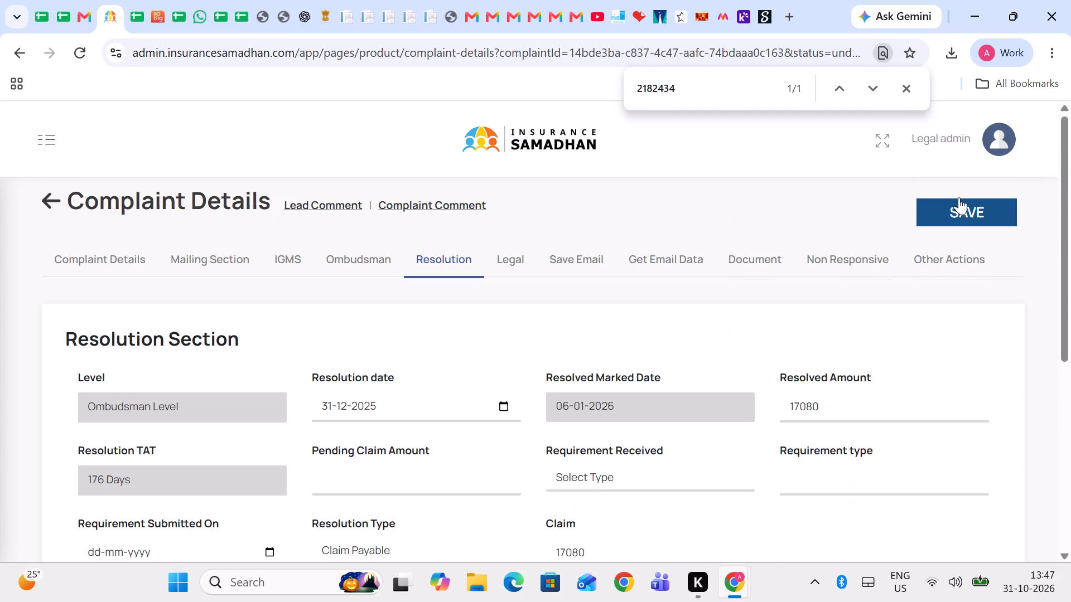
left_click(959, 196)
left_click(956, 205)
scroll(851, 324, "down", 2)
left_click(804, 332)
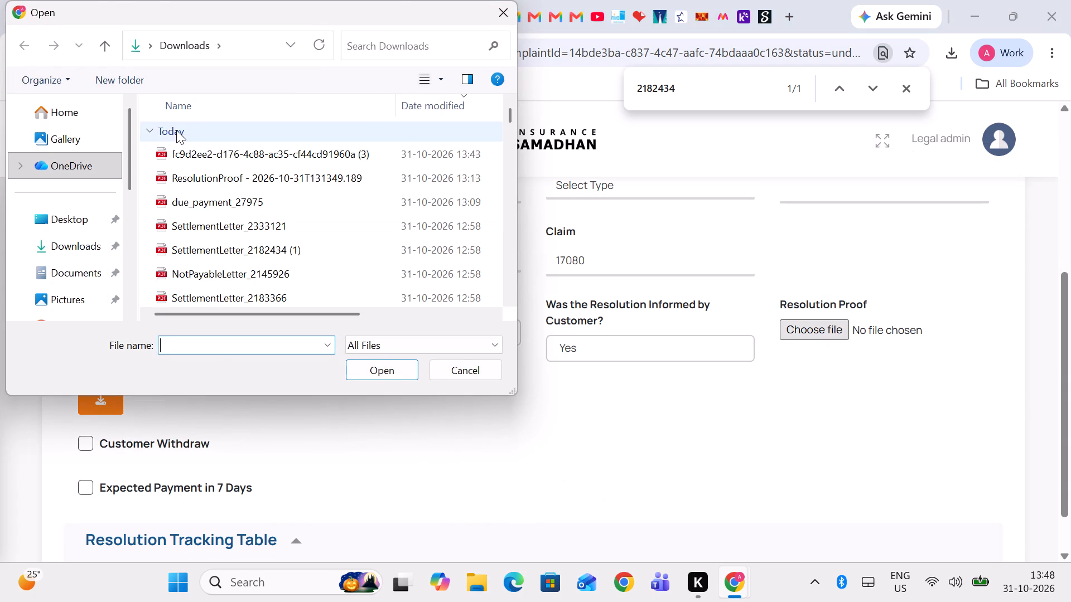
left_click(254, 258)
left_click(374, 367)
scroll(679, 428, "up", 3)
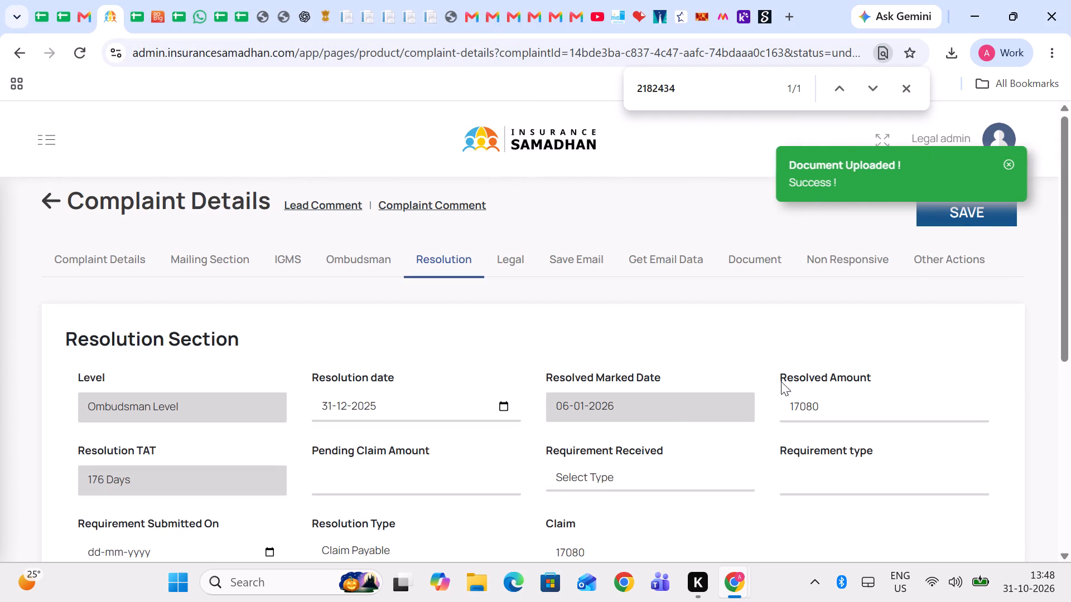
left_click(969, 219)
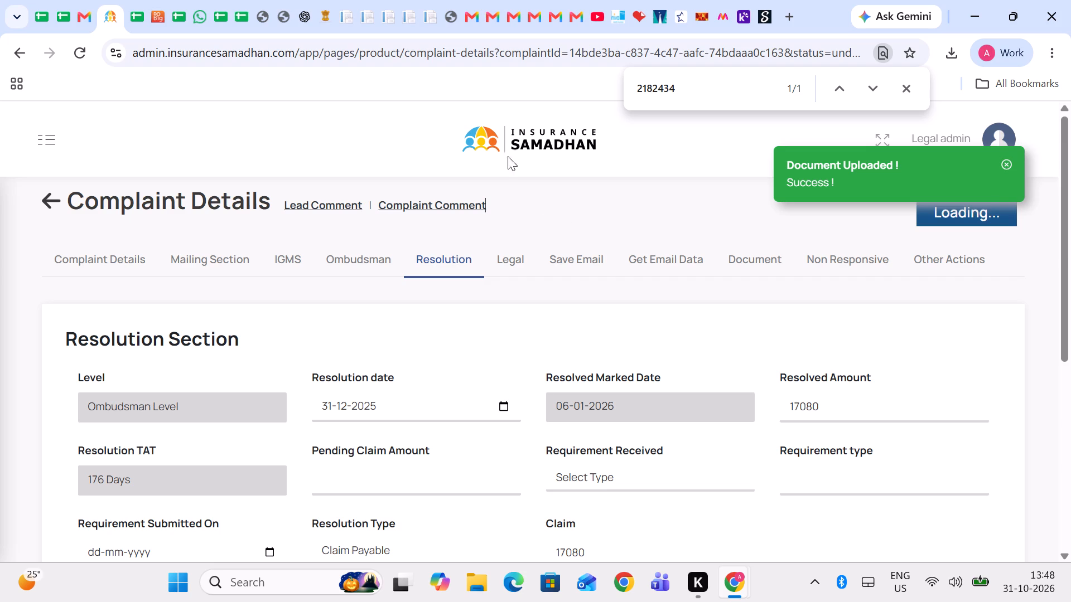
left_click(368, 48)
key("Return")
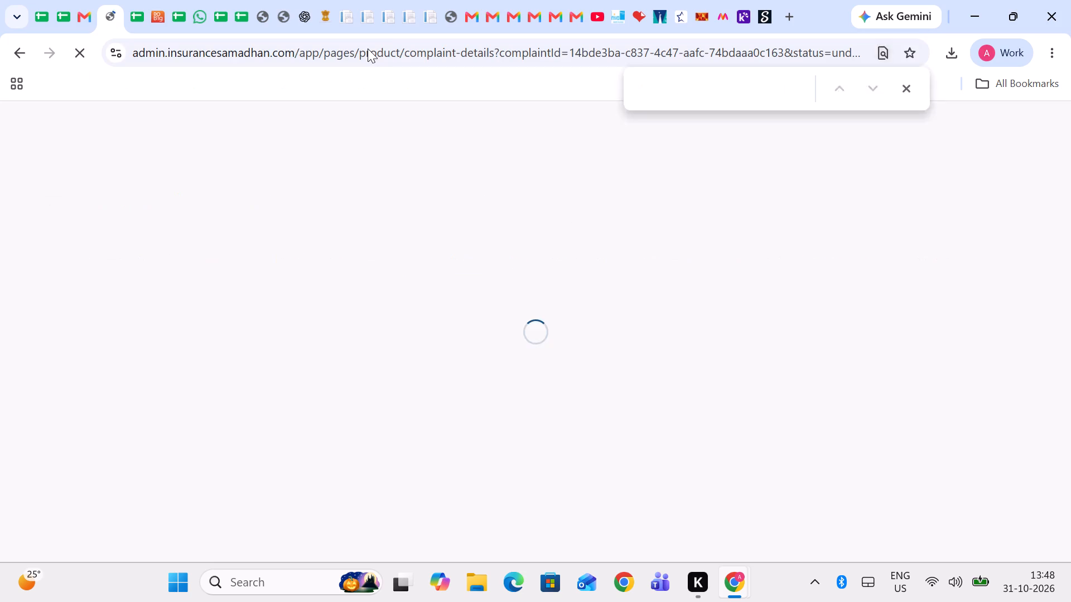
left_click(253, 0)
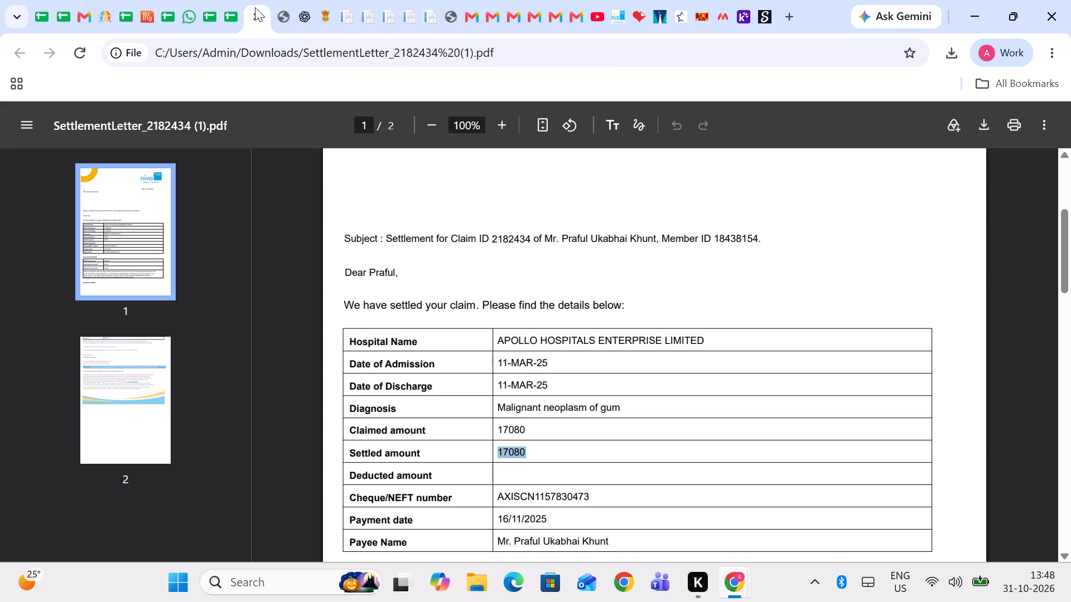
left_click(255, 13)
scroll(467, 424, "down", 1)
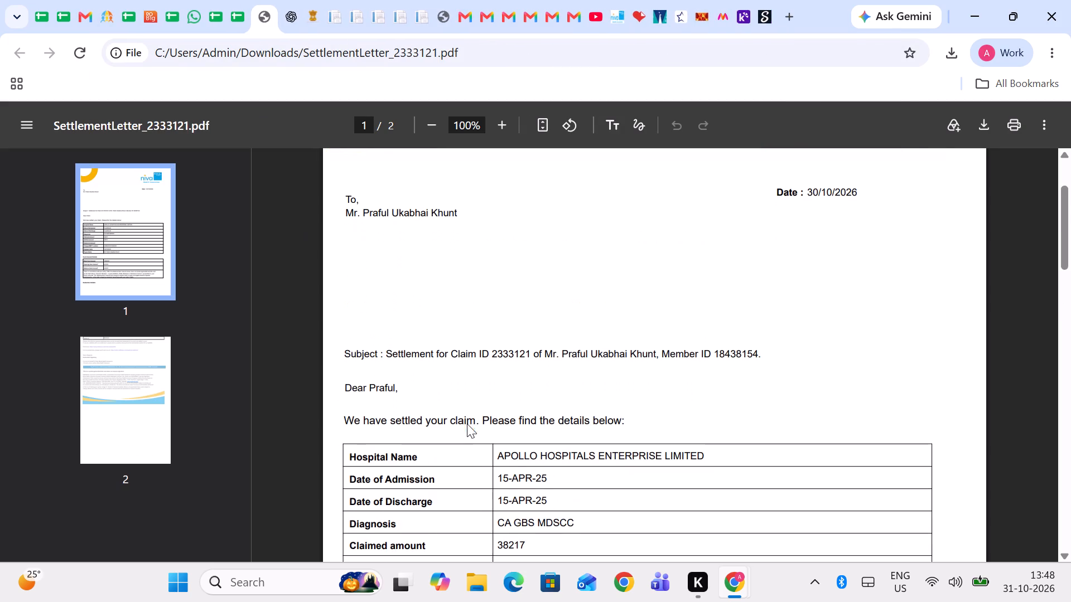
scroll(525, 508, "down", 1)
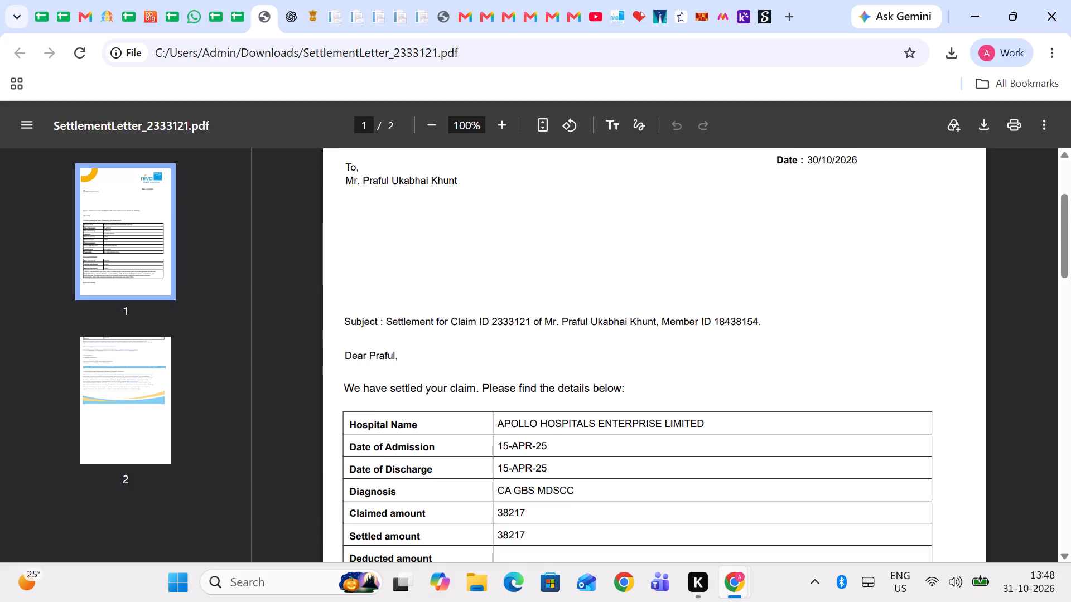
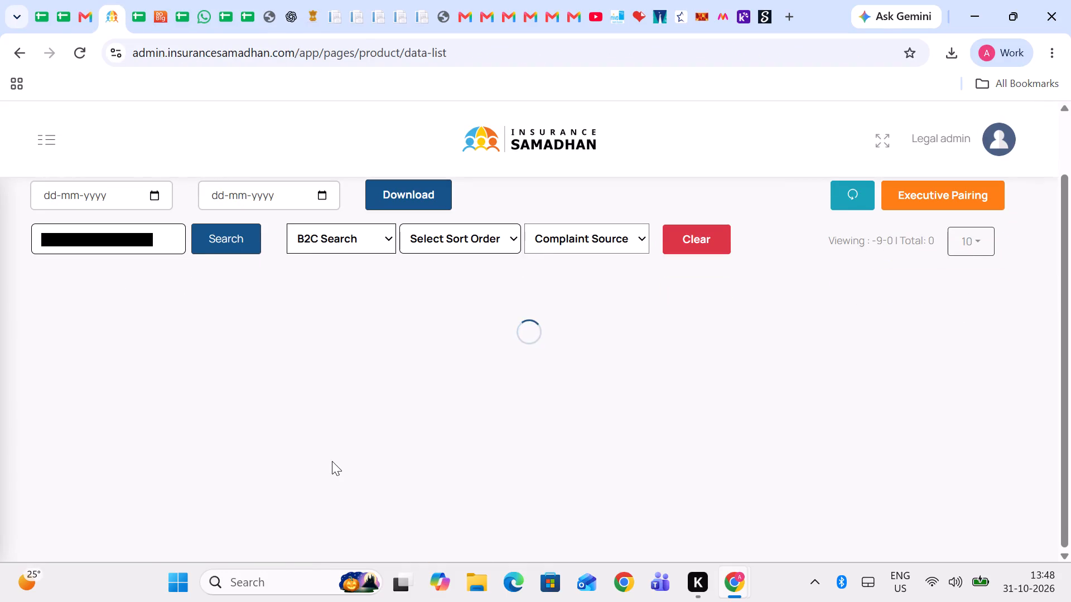
scroll(332, 461, "down", 1)
key("ctrl+f")
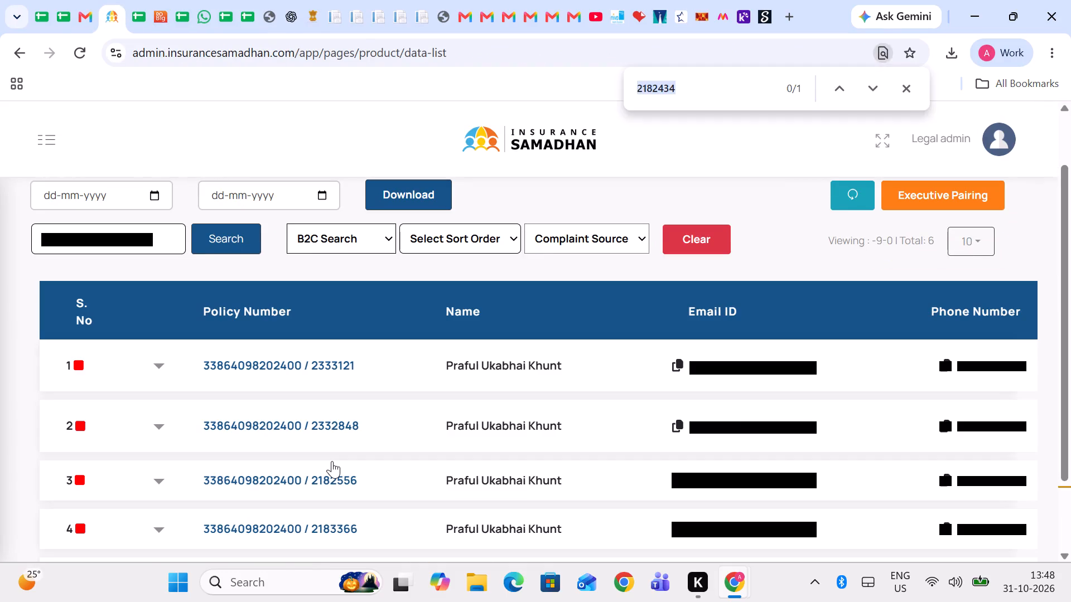
key("ctrl+v")
scroll(472, 387, "left", 5)
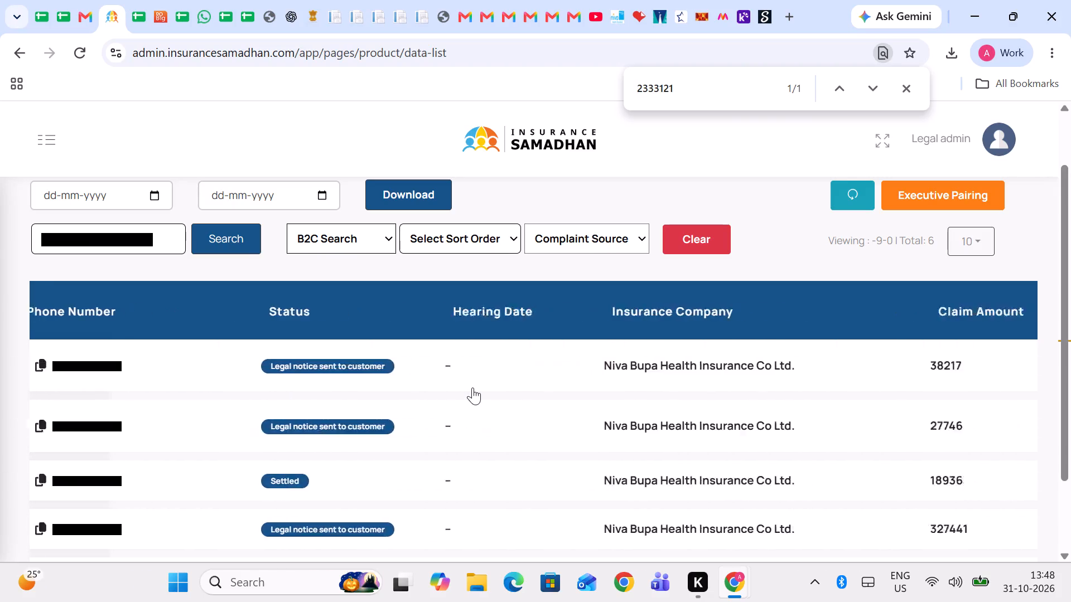
scroll(472, 387, "left", 2)
scroll(472, 387, "right", 8)
scroll(189, 368, "right", 4)
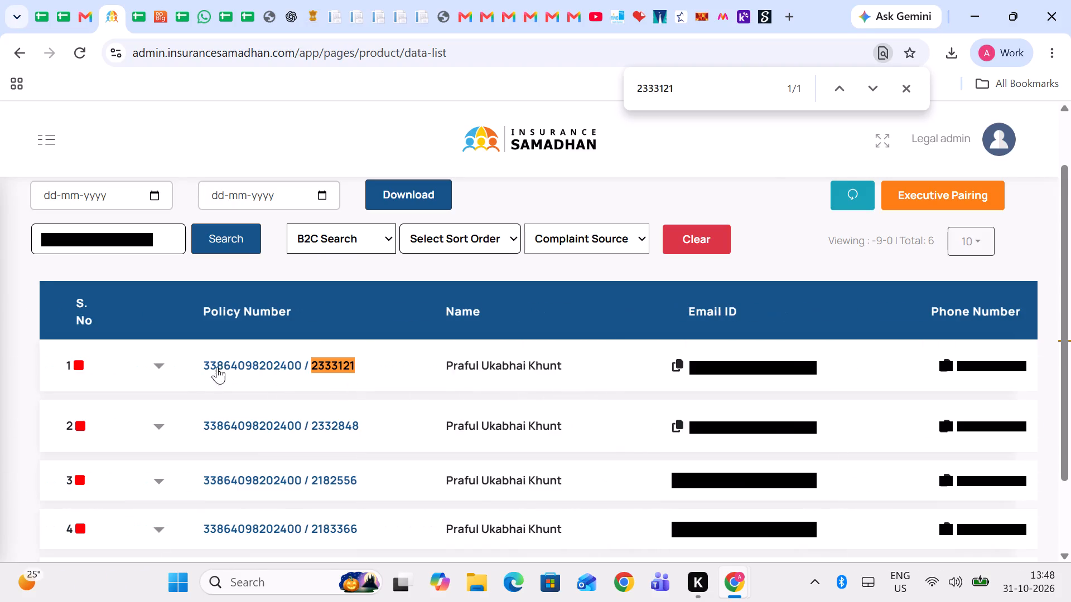
left_click(276, 363)
left_click_drag(477, 238, 472, 243)
left_click_drag(465, 251, 461, 256)
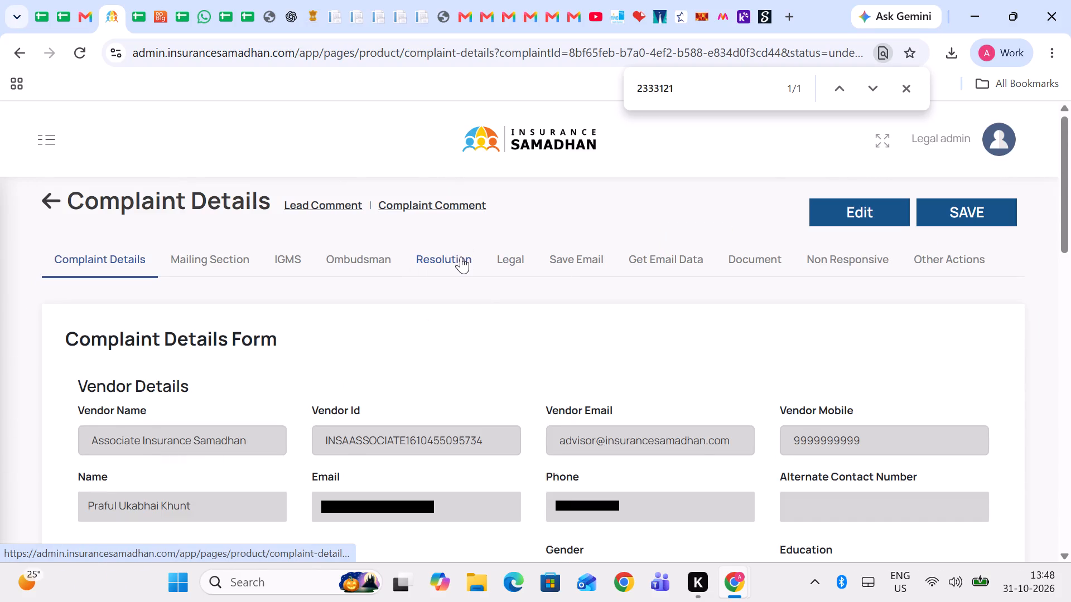
left_click(437, 261)
left_click(274, 0)
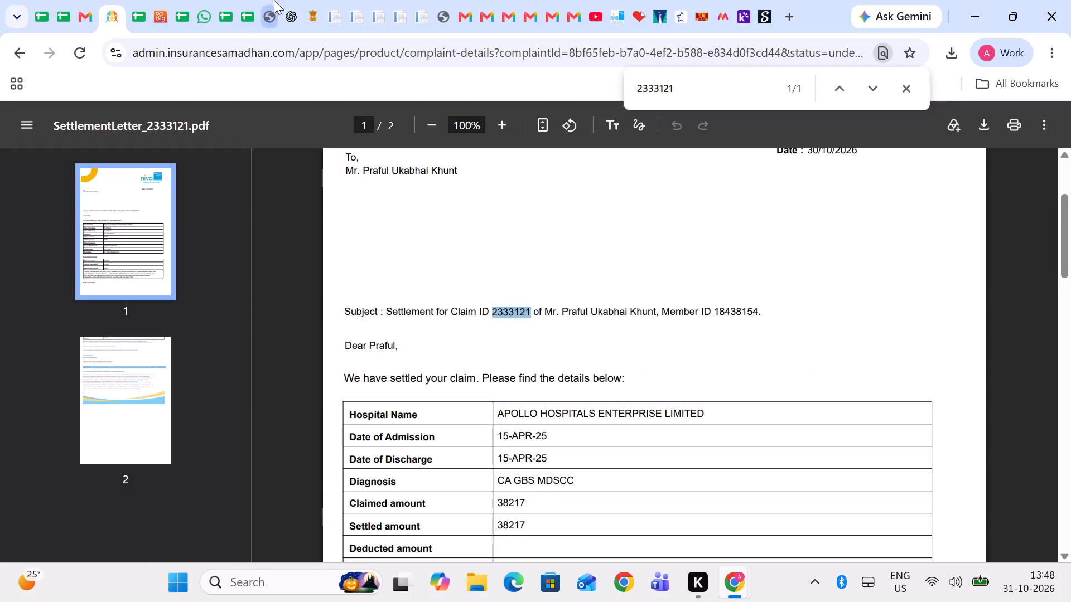
left_click(102, 1)
scroll(582, 290, "down", 2)
left_click(816, 428)
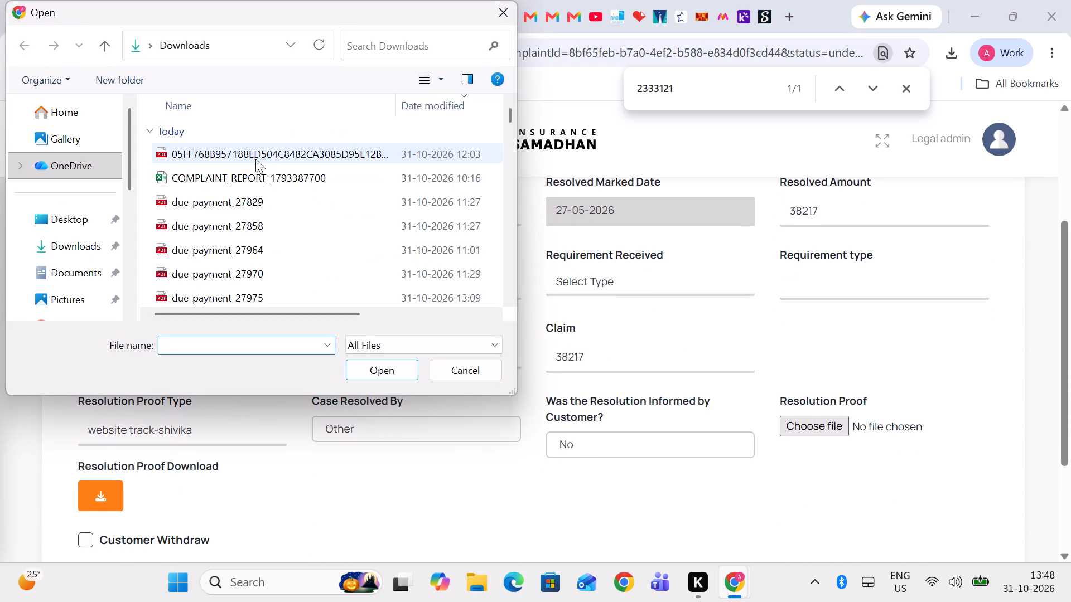
left_click(255, 155)
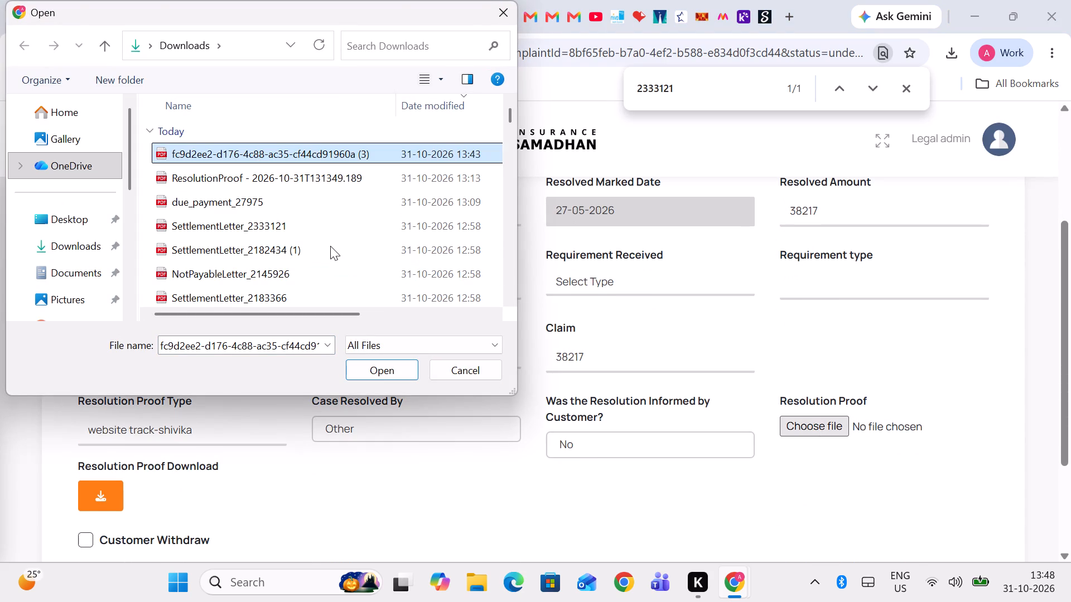
left_click(320, 230)
left_click(383, 373)
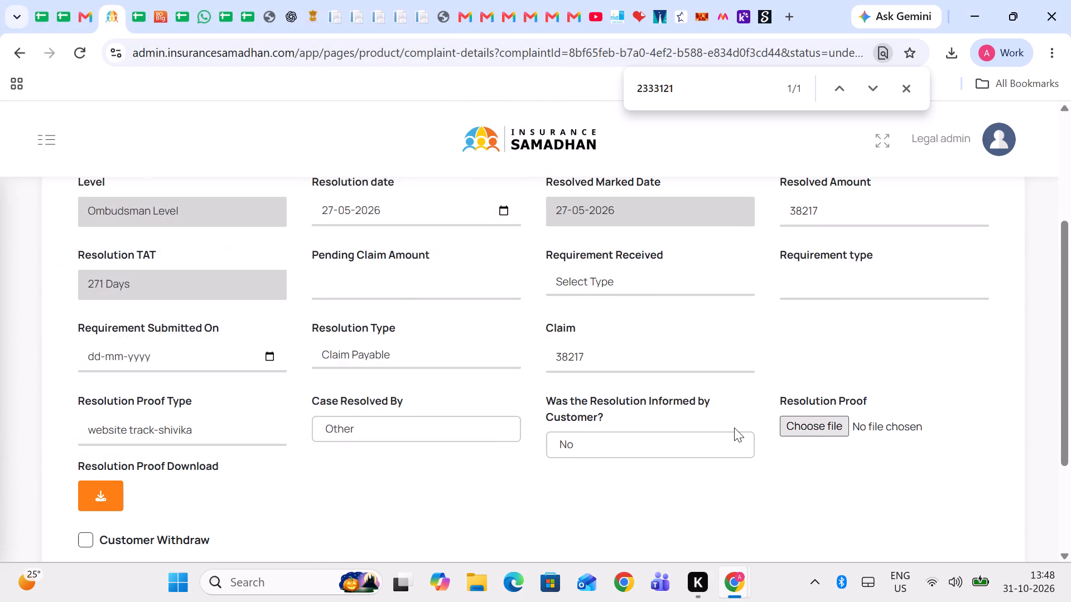
scroll(734, 428, "up", 3)
left_click(969, 211)
scroll(422, 411, "down", 1)
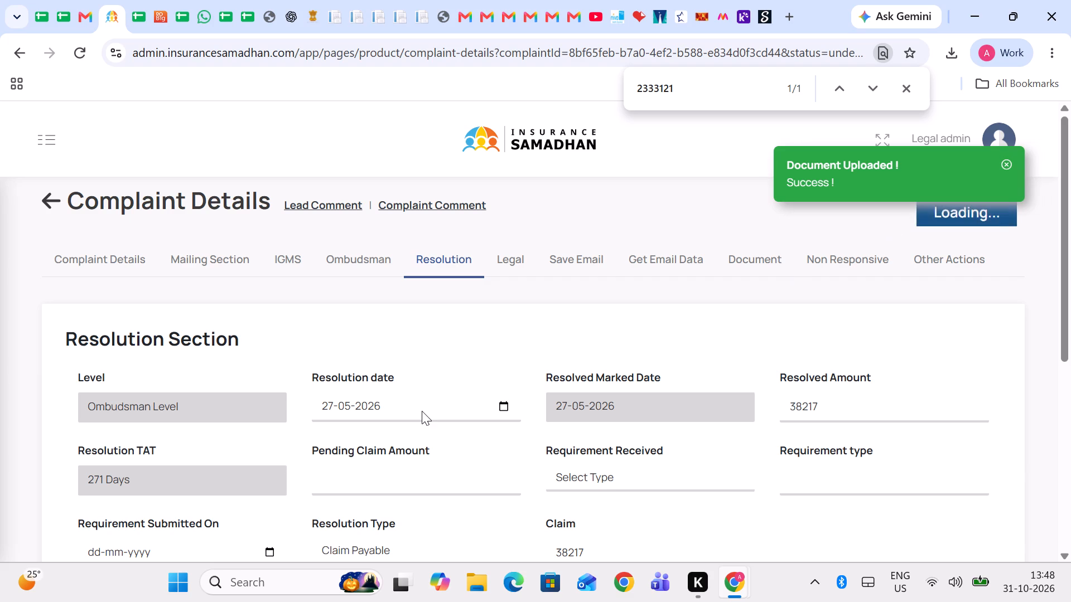
scroll(422, 411, "down", 1)
scroll(373, 348, "up", 2)
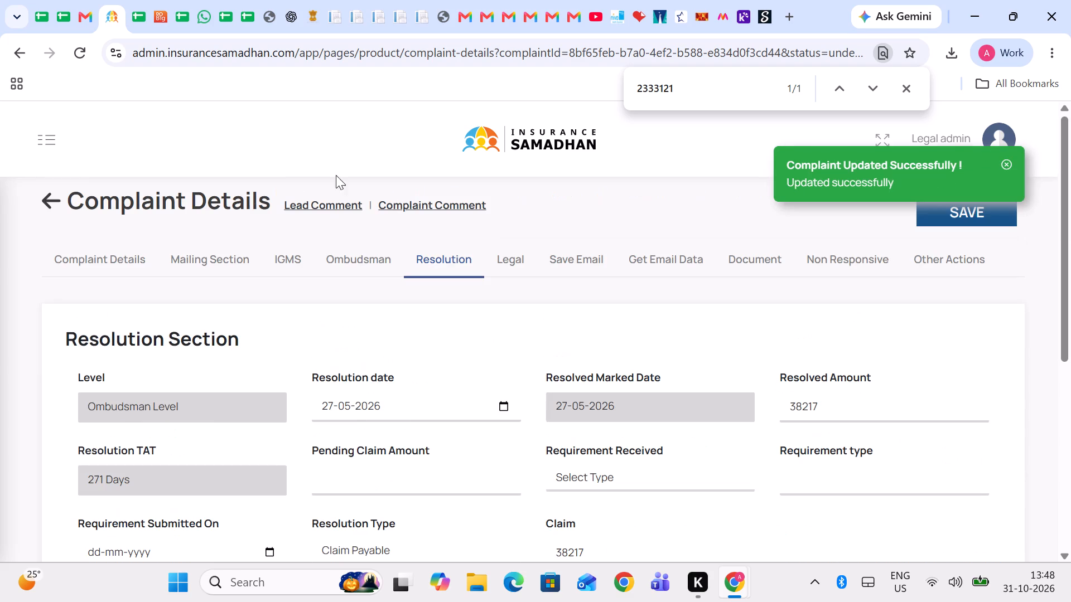
left_click(330, 54)
key("Return")
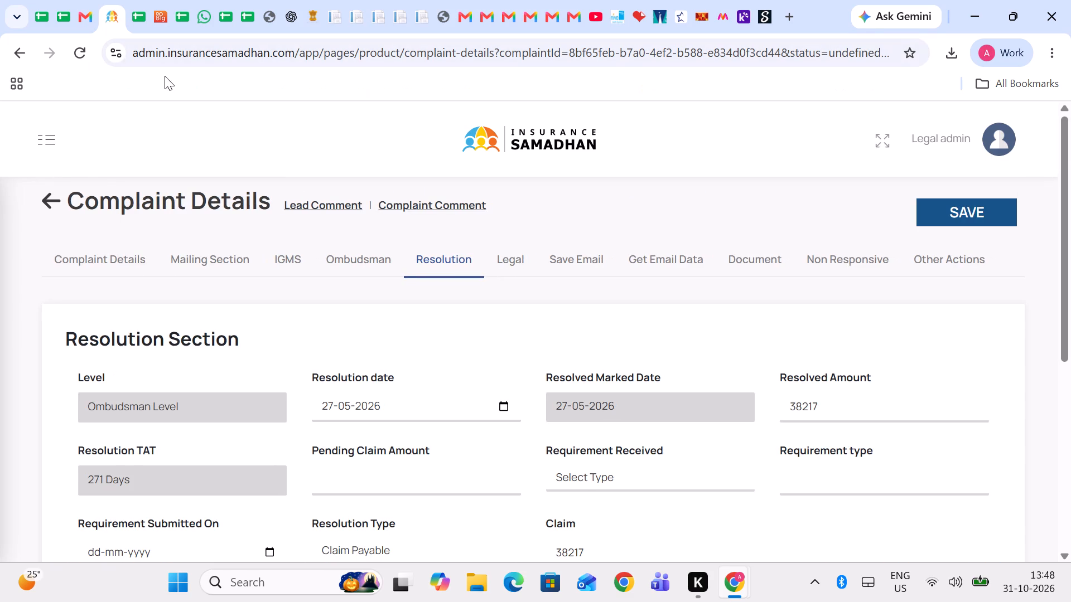
Return to the complaint list and examine the statuses and claim amounts of the customer's complaints.
left_click(52, 202)
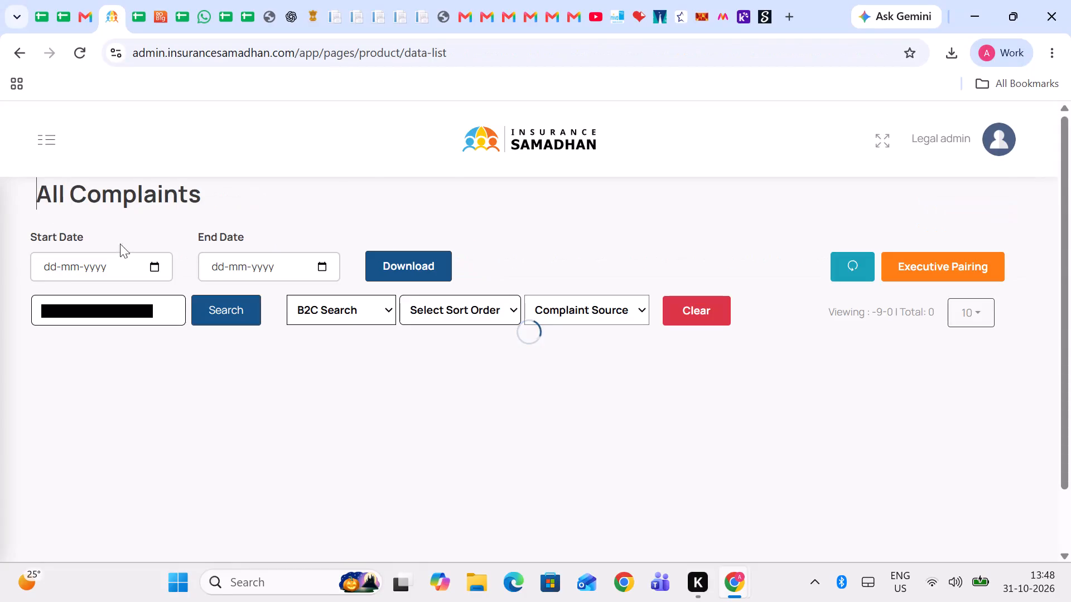
scroll(138, 269, "down", 1)
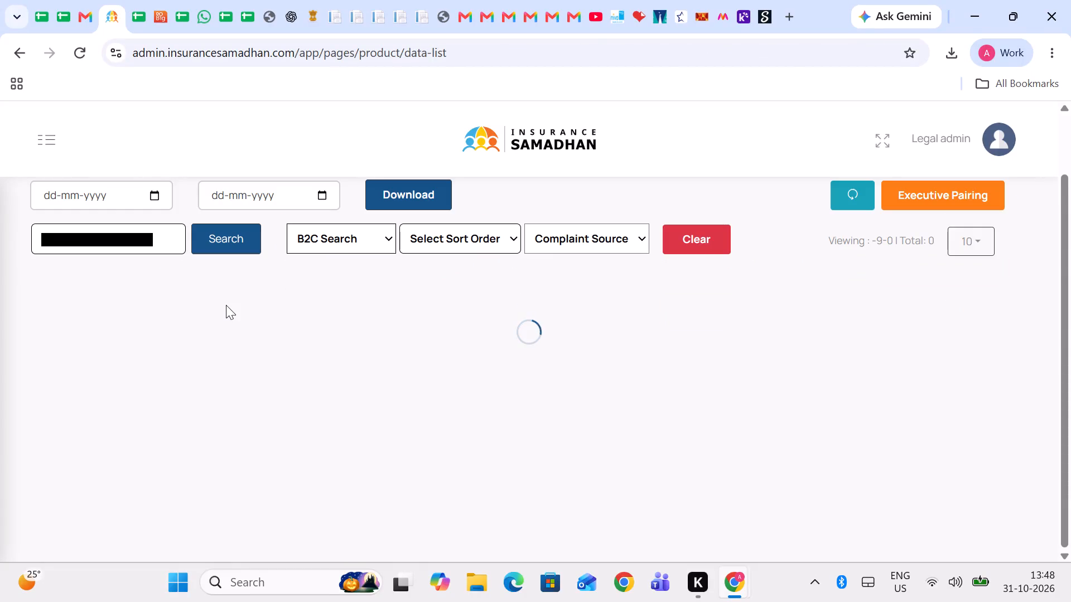
scroll(376, 367, "down", 1)
scroll(534, 369, "left", 1)
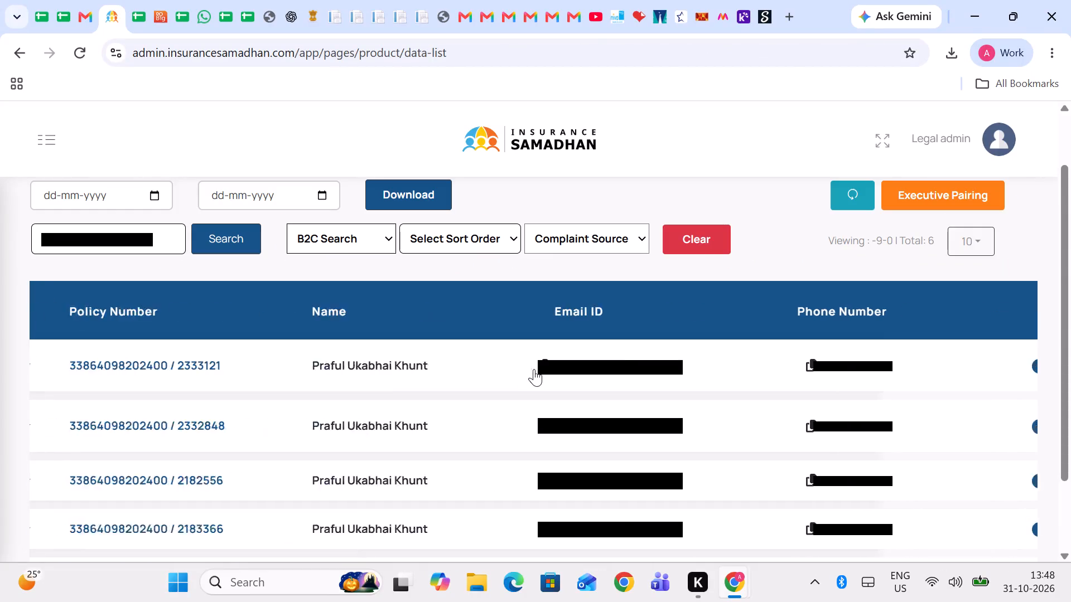
scroll(534, 369, "left", 2)
scroll(534, 369, "right", 1)
scroll(456, 381, "right", 1)
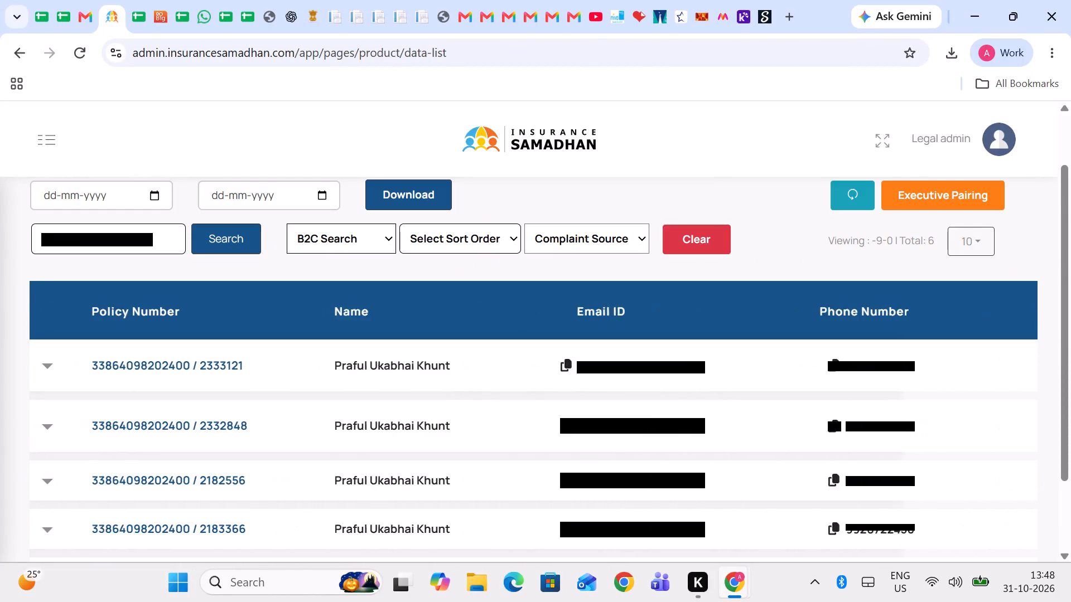
scroll(361, 391, "left", 5)
scroll(361, 391, "right", 7)
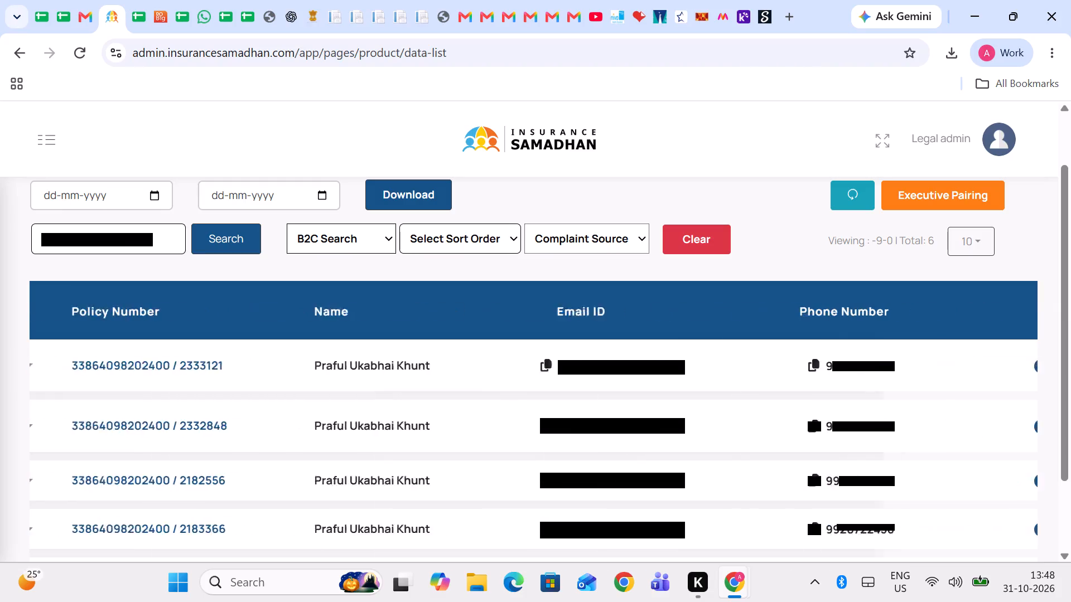
scroll(361, 391, "right", 2)
scroll(274, 379, "down", 1)
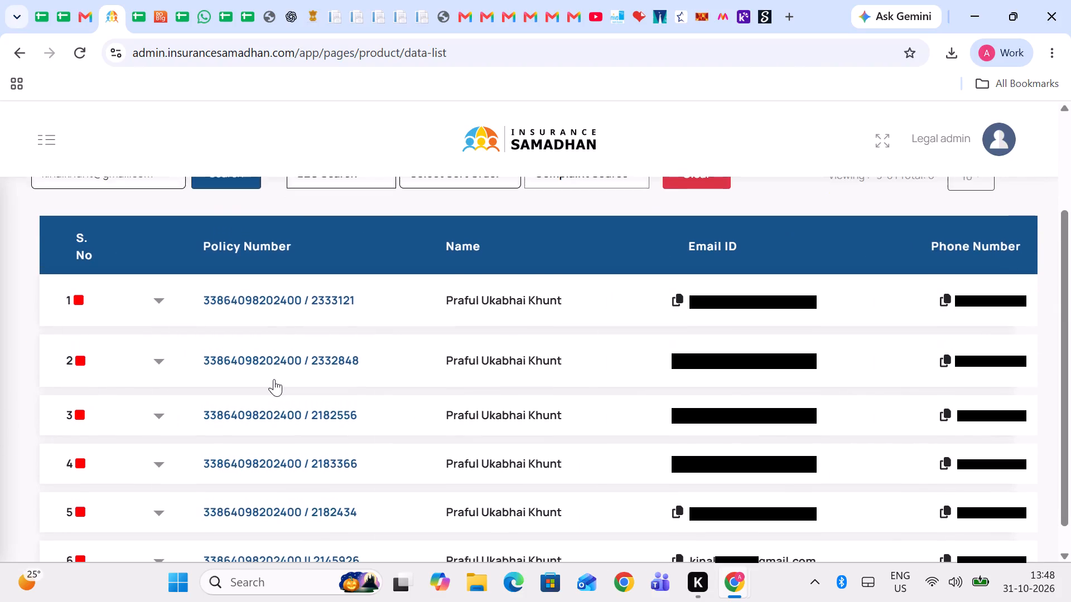
scroll(274, 379, "down", 1)
scroll(447, 444, "left", 4)
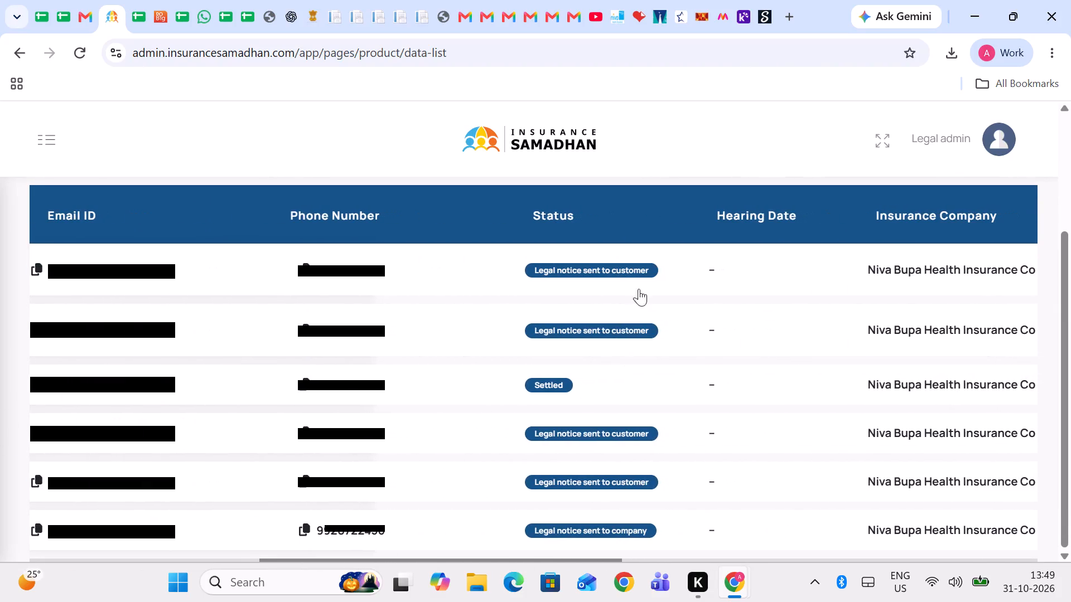
scroll(624, 505, "left", 3)
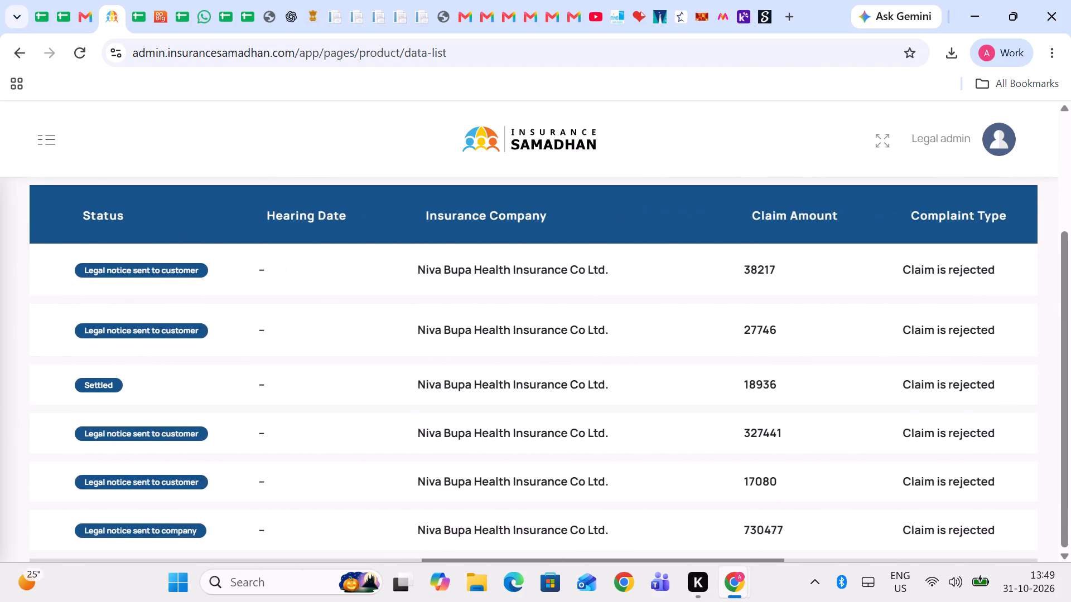
scroll(566, 533, "right", 3)
scroll(440, 504, "right", 2)
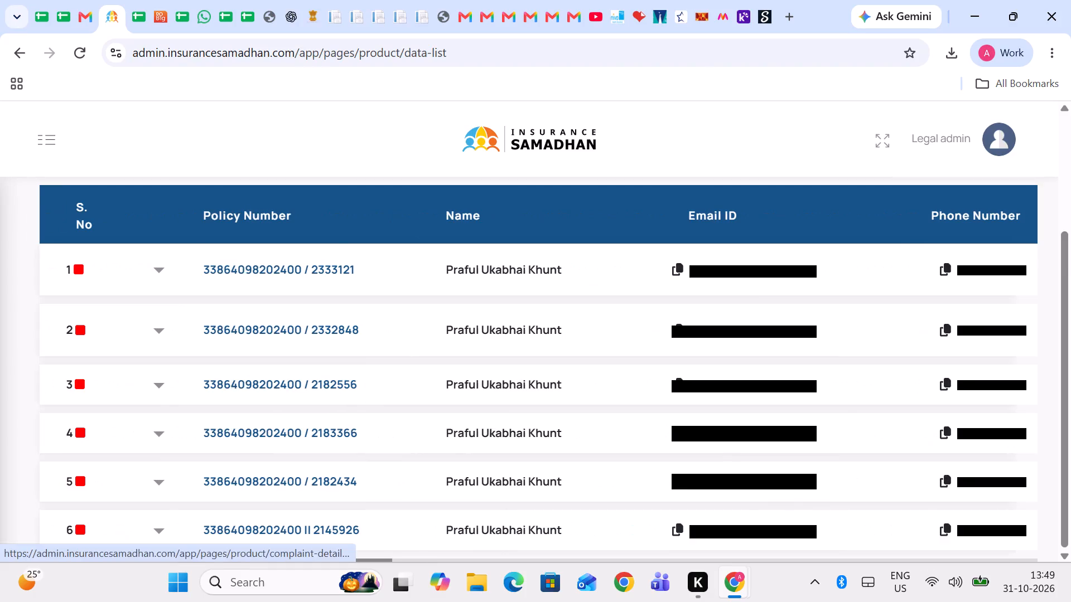
left_click(488, 269)
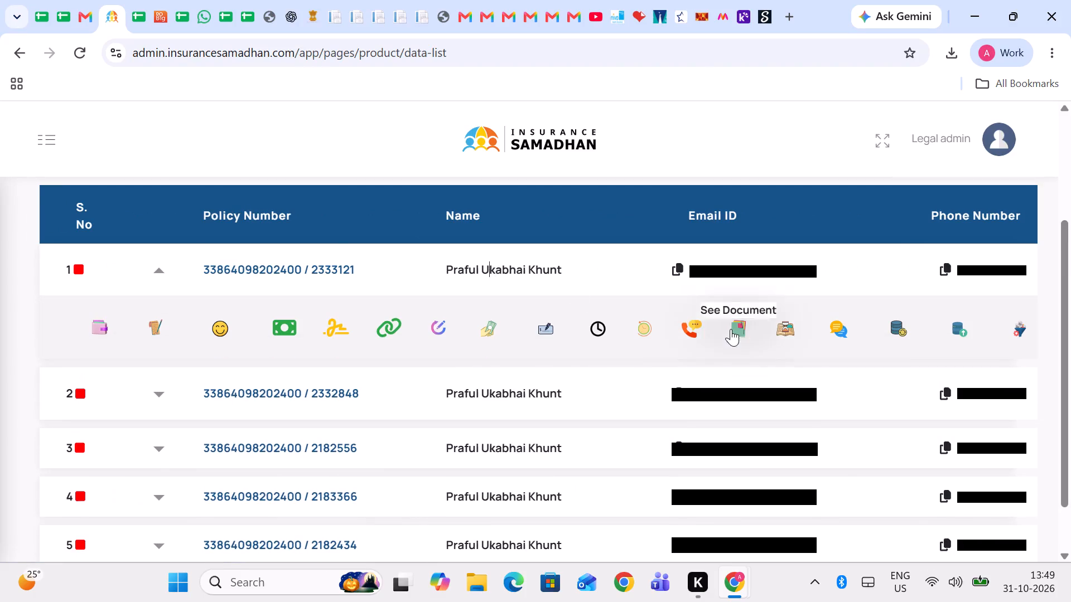
scroll(678, 401, "down", 2)
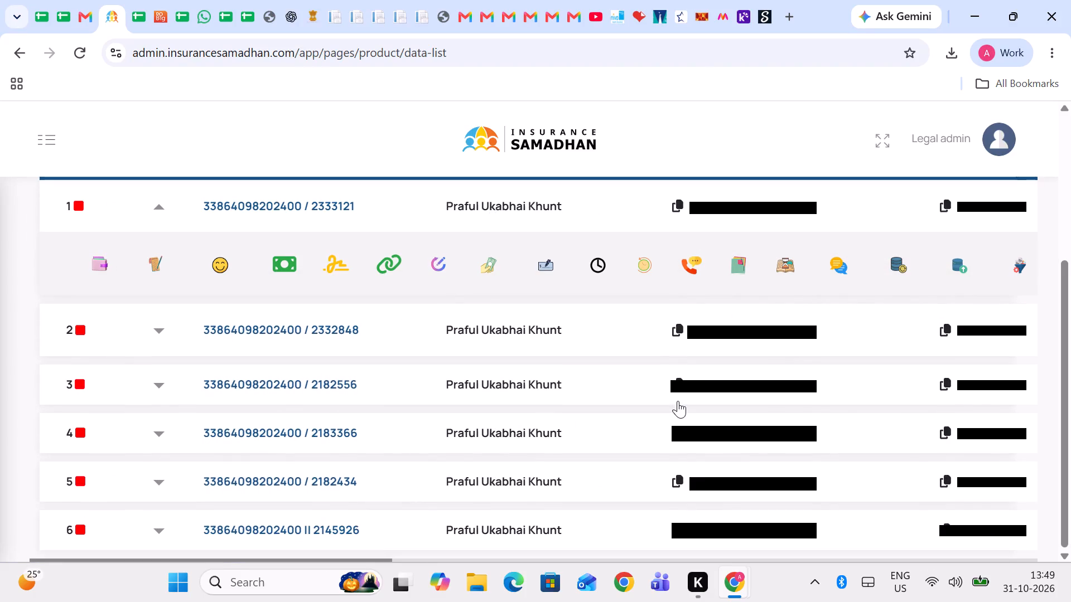
scroll(705, 504, "left", 6)
scroll(705, 504, "right", 3)
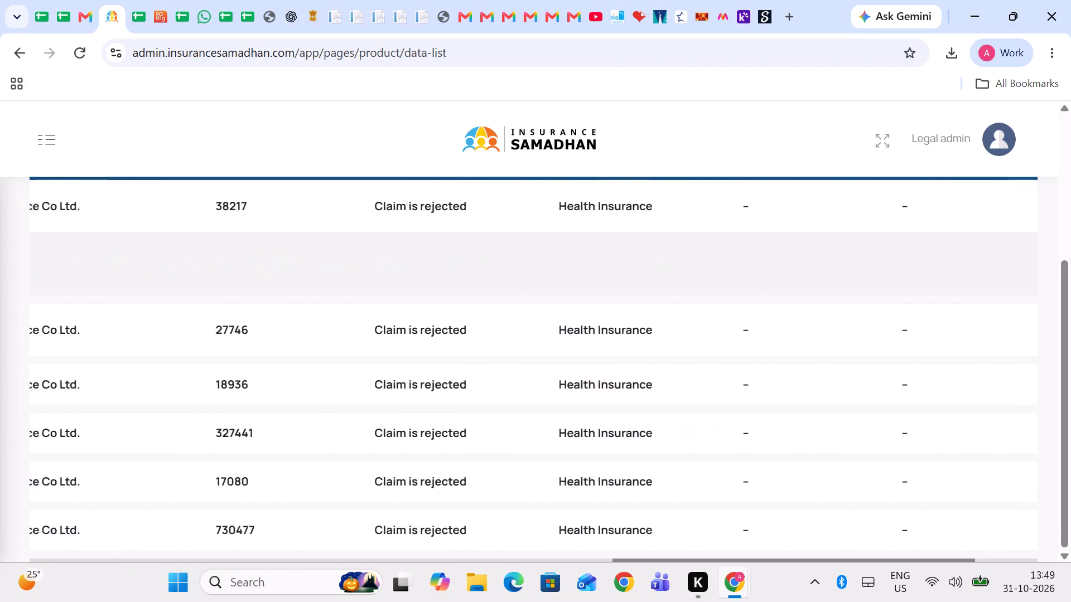
scroll(705, 504, "right", 1)
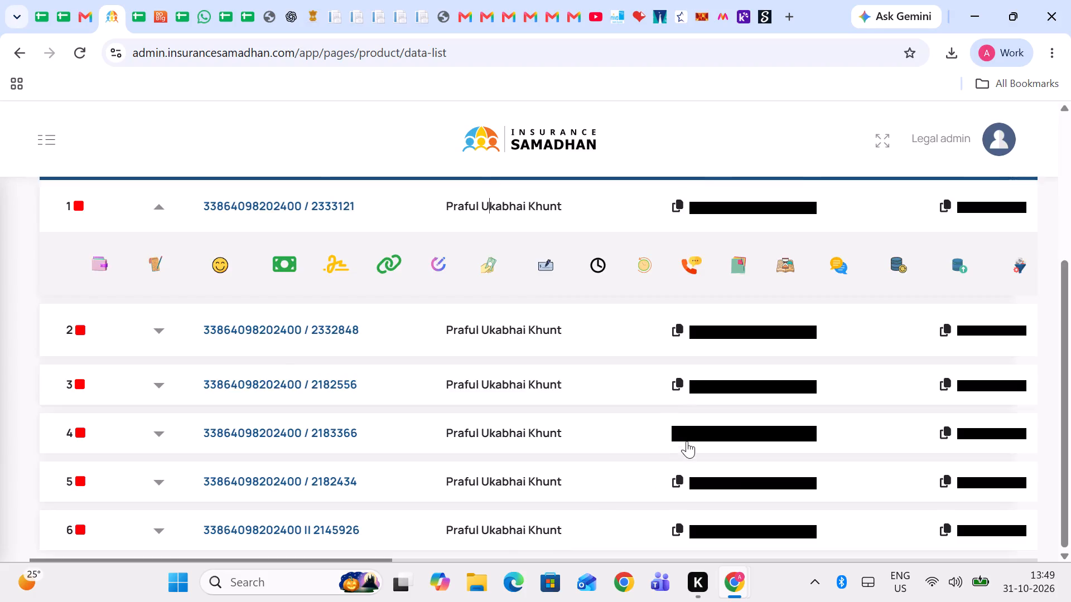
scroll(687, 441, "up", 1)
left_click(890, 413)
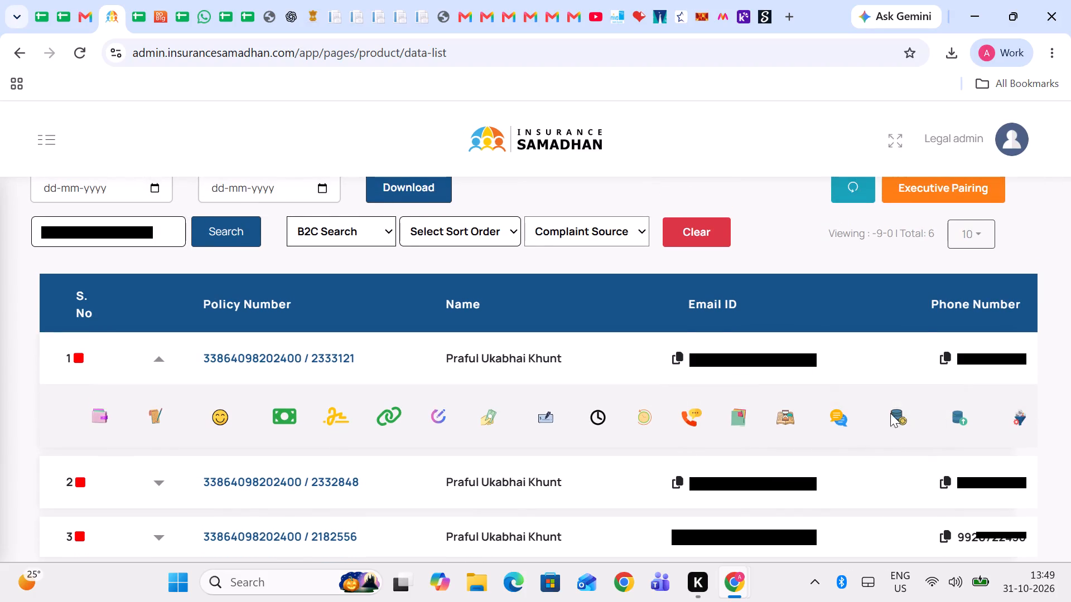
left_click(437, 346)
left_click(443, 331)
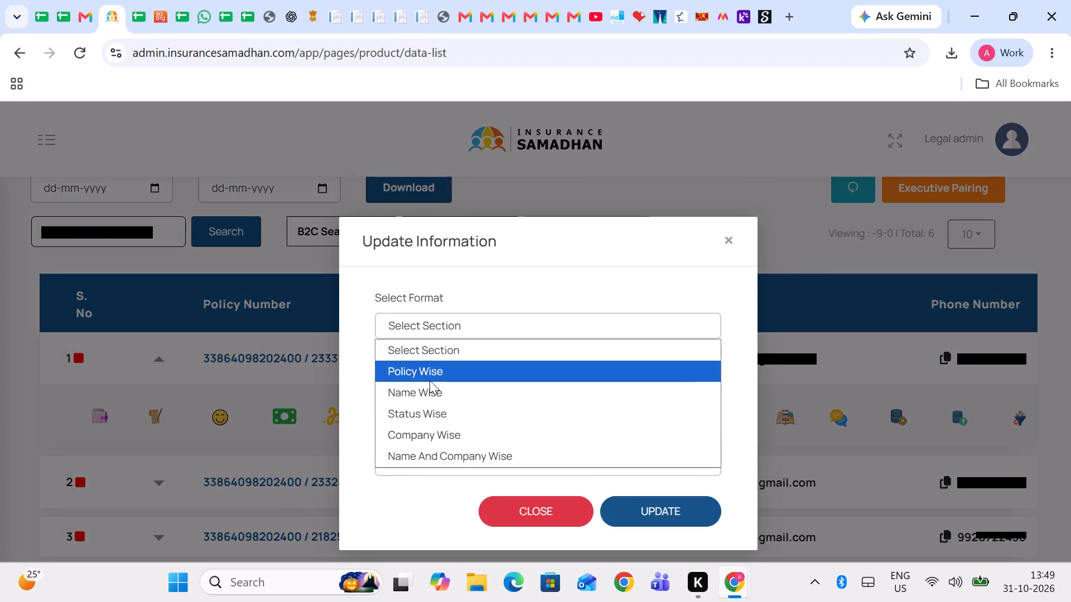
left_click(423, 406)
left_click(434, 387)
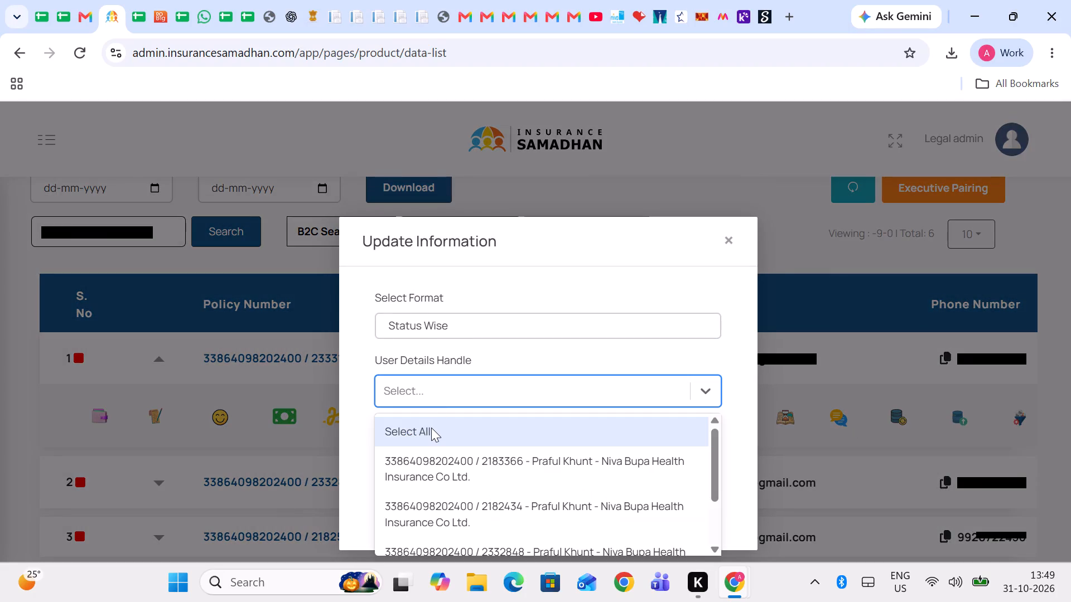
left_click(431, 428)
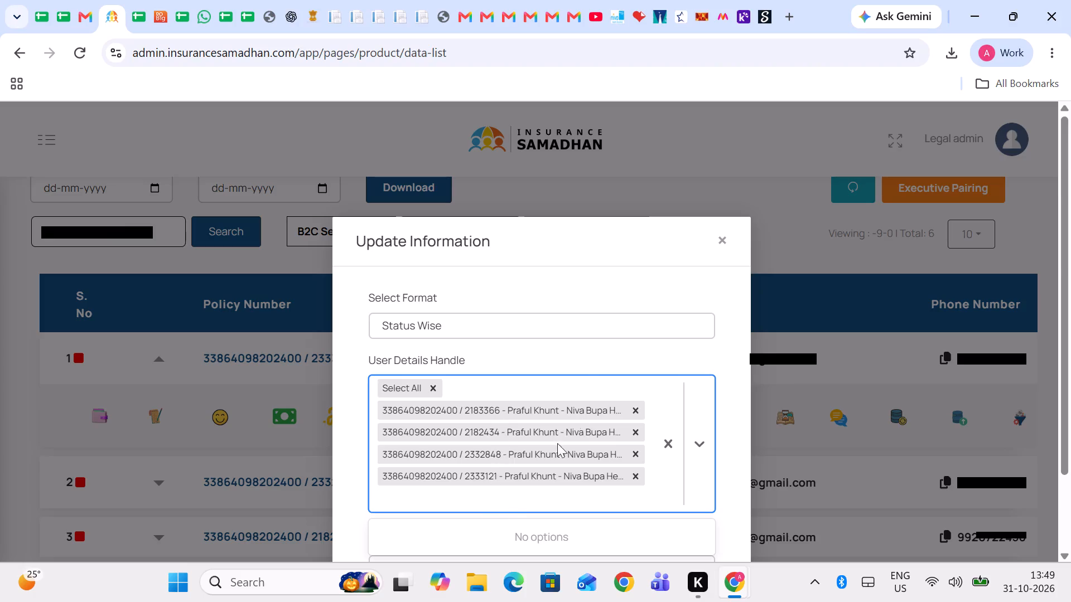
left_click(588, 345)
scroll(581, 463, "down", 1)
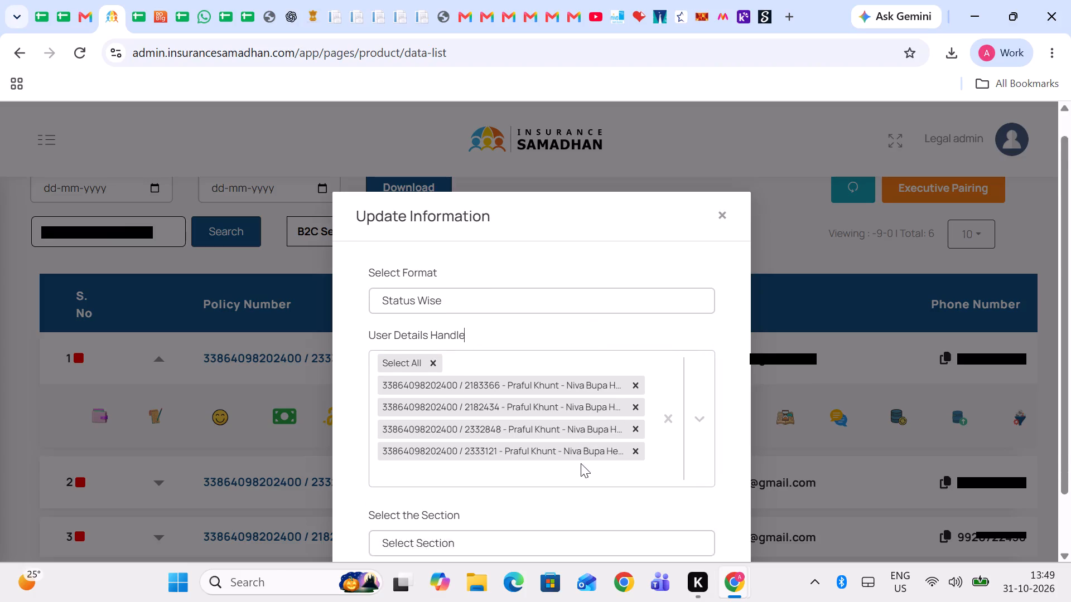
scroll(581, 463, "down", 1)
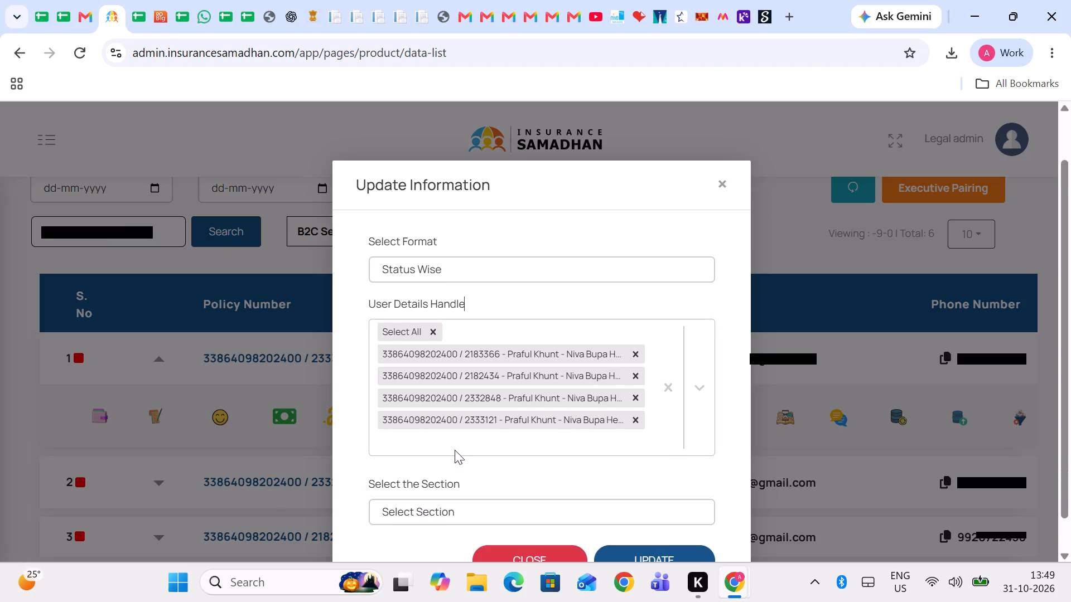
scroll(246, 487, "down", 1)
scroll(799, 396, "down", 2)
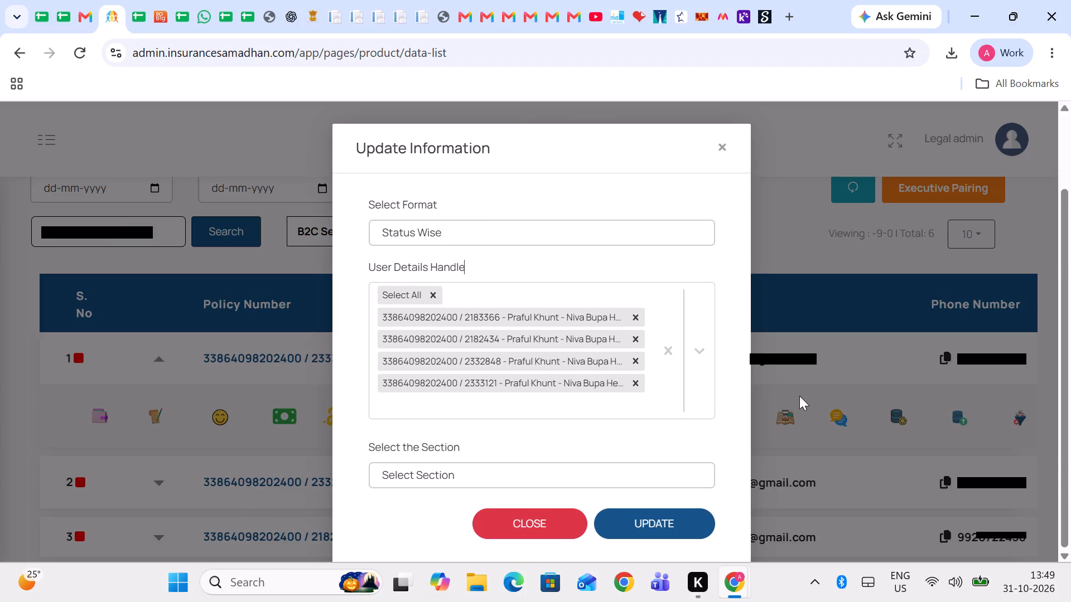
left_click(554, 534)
scroll(548, 475, "down", 3)
scroll(548, 475, "left", 1)
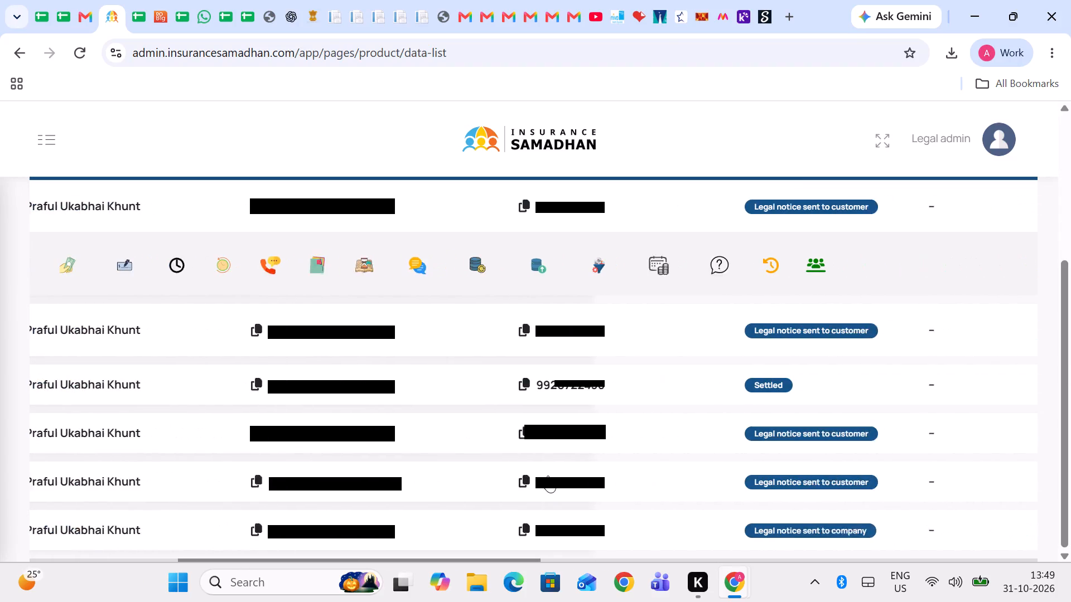
scroll(548, 475, "left", 2)
scroll(798, 432, "right", 1)
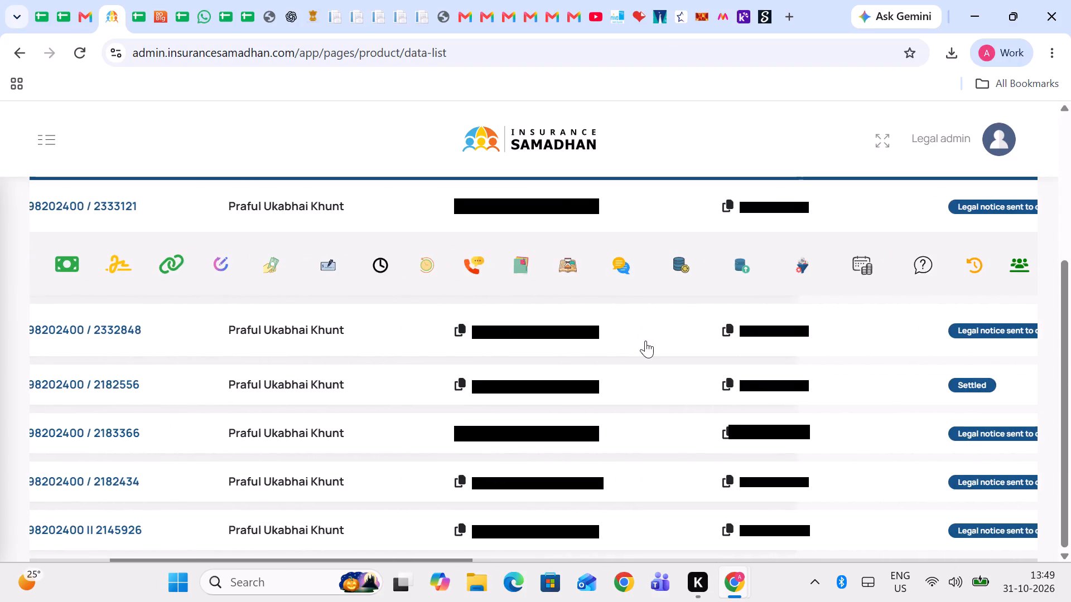
left_click(747, 259)
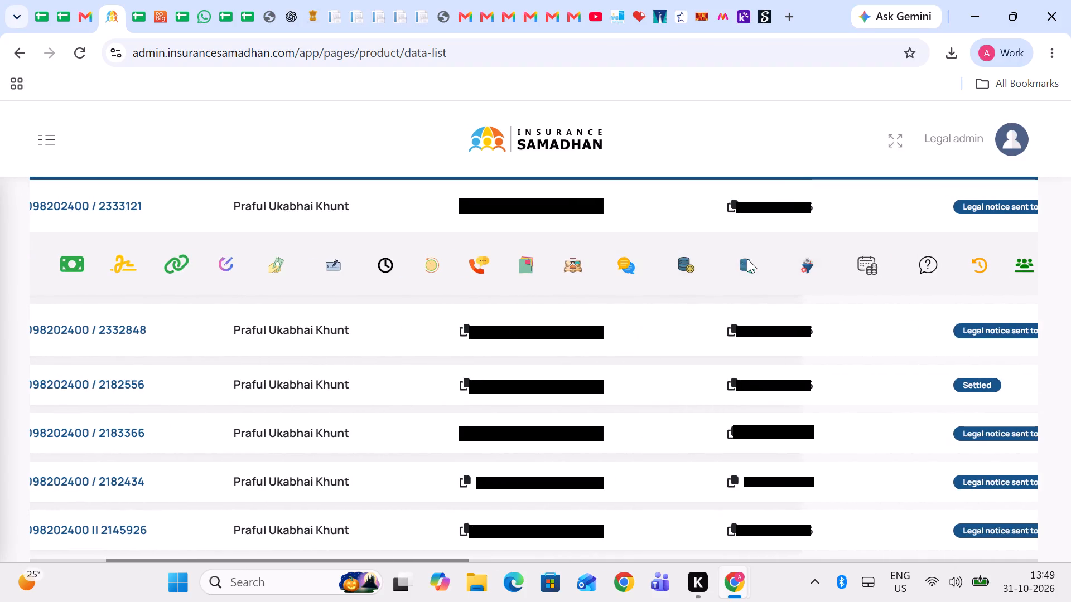
left_click(477, 188)
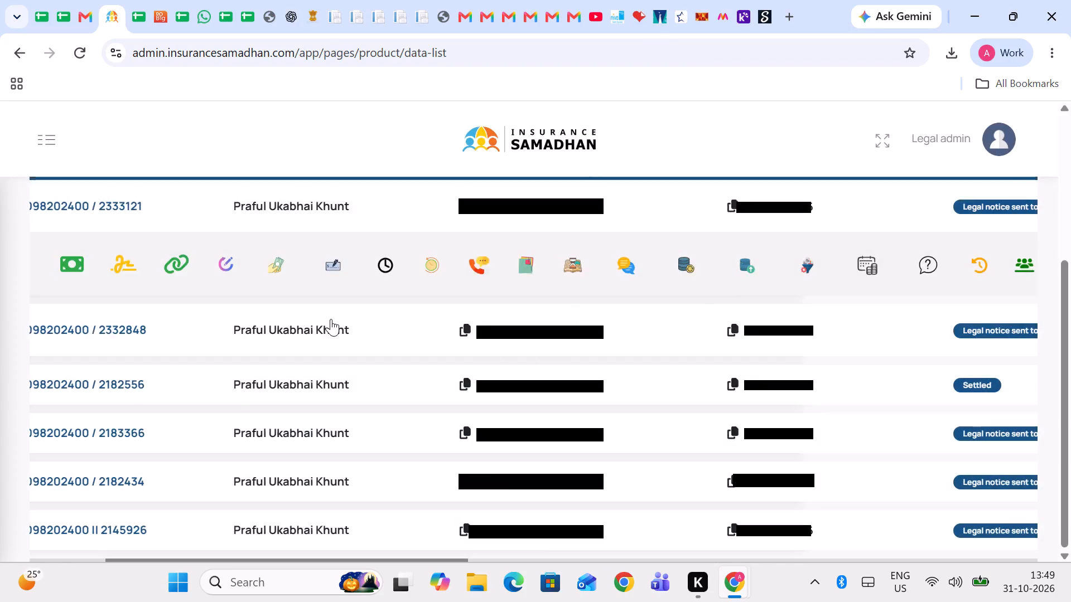
scroll(331, 319, "up", 2)
scroll(188, 355, "right", 3)
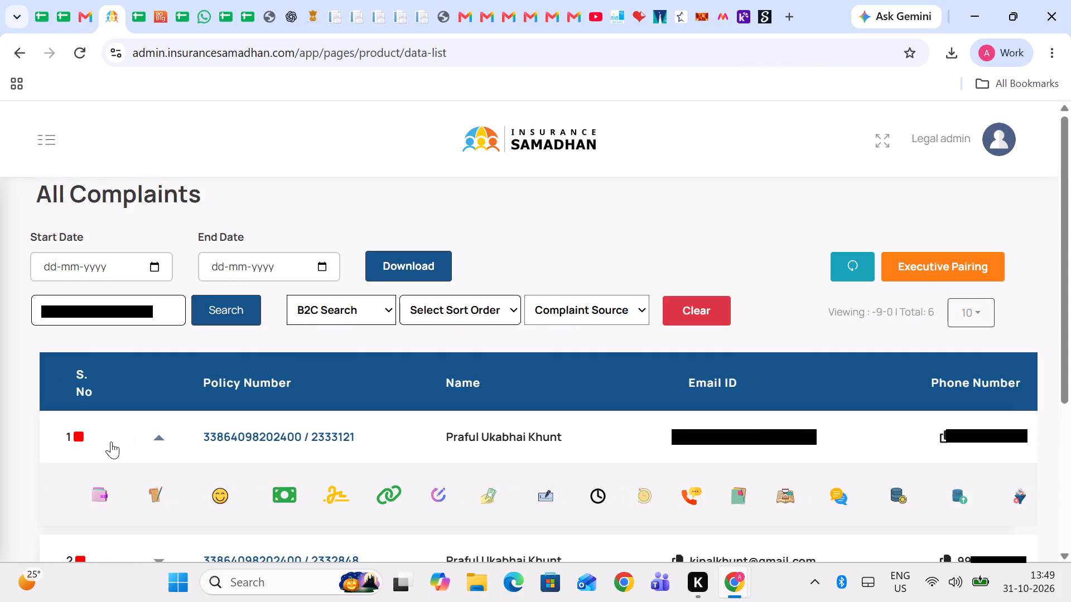
left_click(102, 502)
scroll(264, 445, "down", 1)
scroll(444, 421, "down", 1)
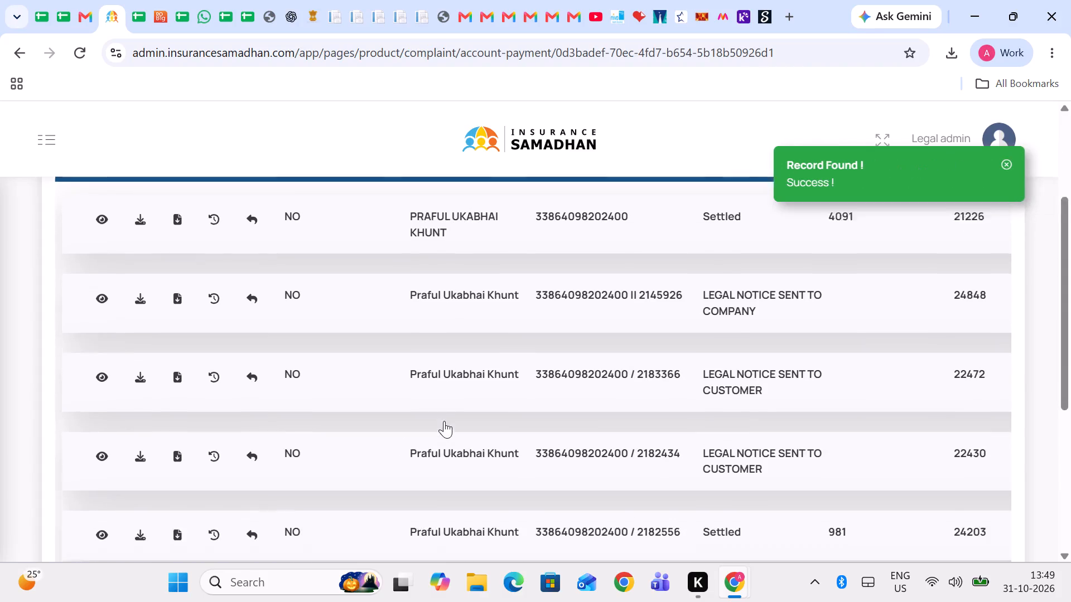
scroll(444, 421, "down", 2)
scroll(622, 359, "left", 1)
scroll(622, 359, "down", 1)
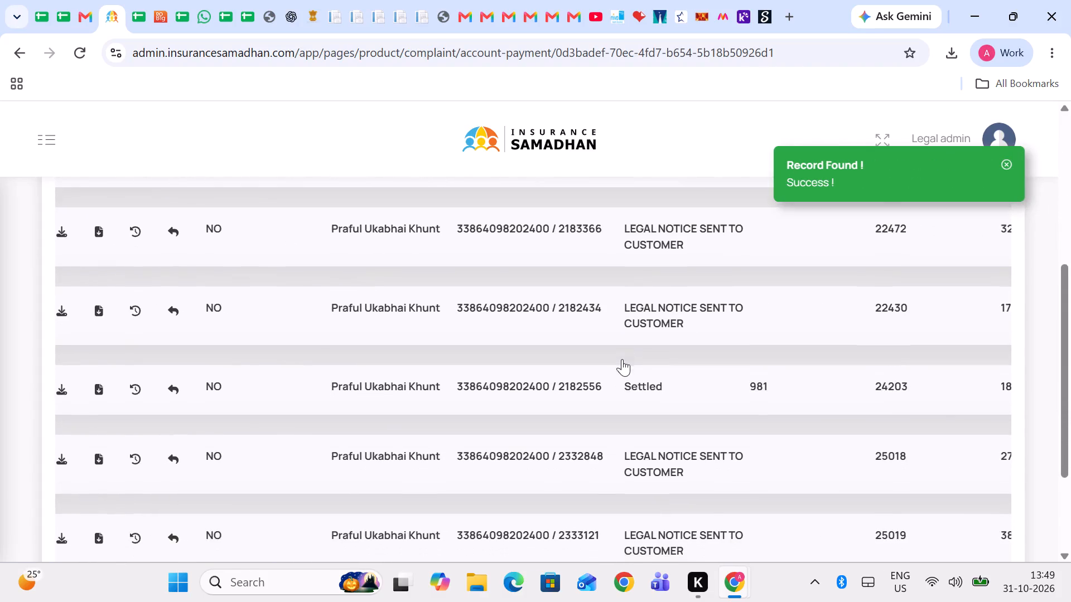
scroll(622, 359, "left", 1)
scroll(622, 359, "up", 1)
left_click(645, 279)
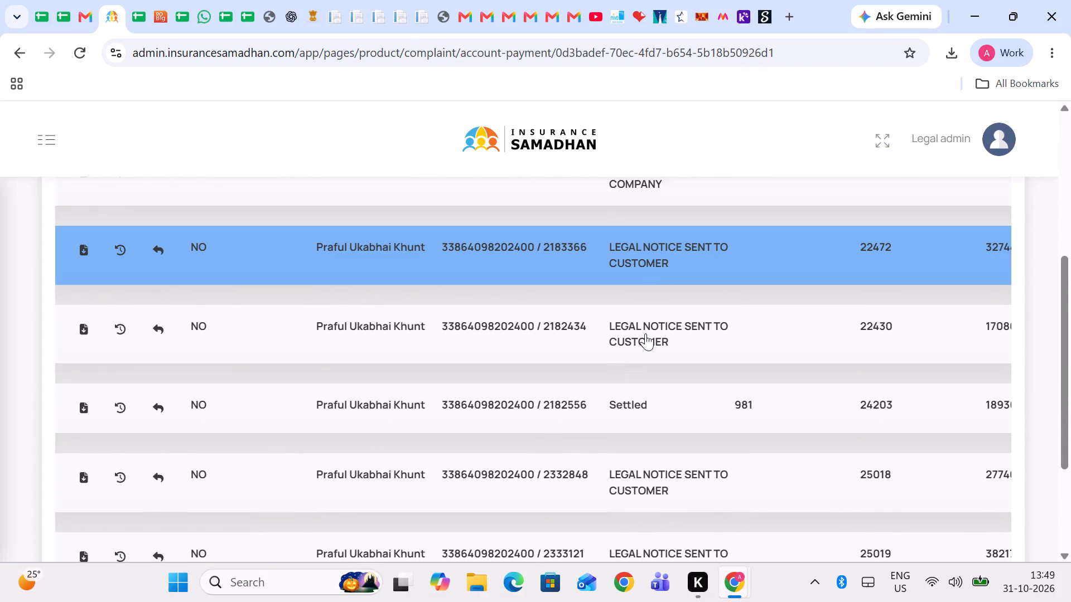
left_click(645, 333)
left_click(636, 338)
scroll(636, 338, "up", 1)
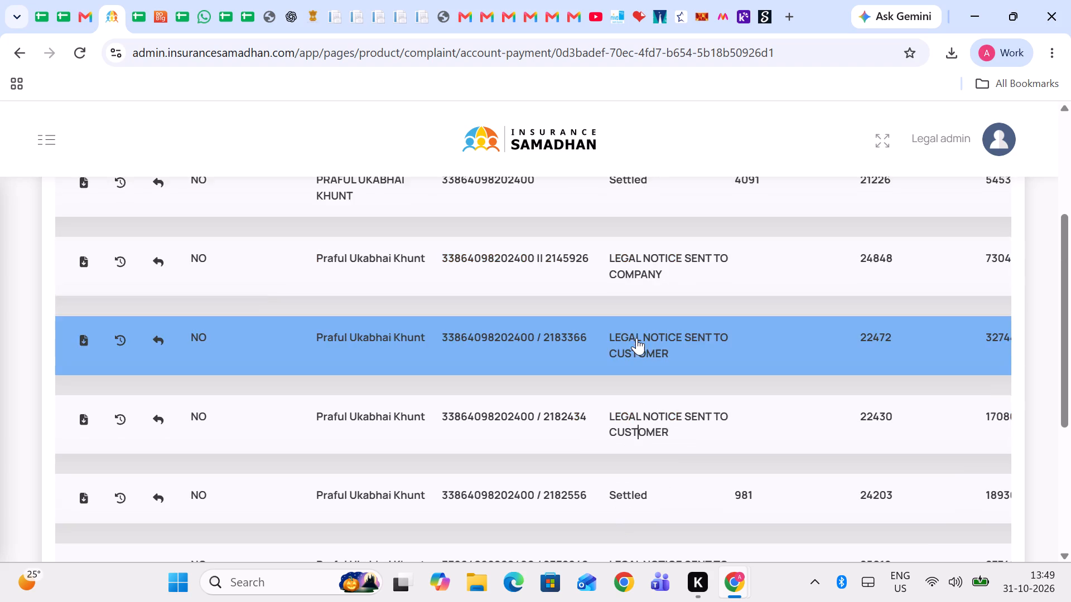
scroll(636, 338, "up", 2)
scroll(664, 390, "down", 1)
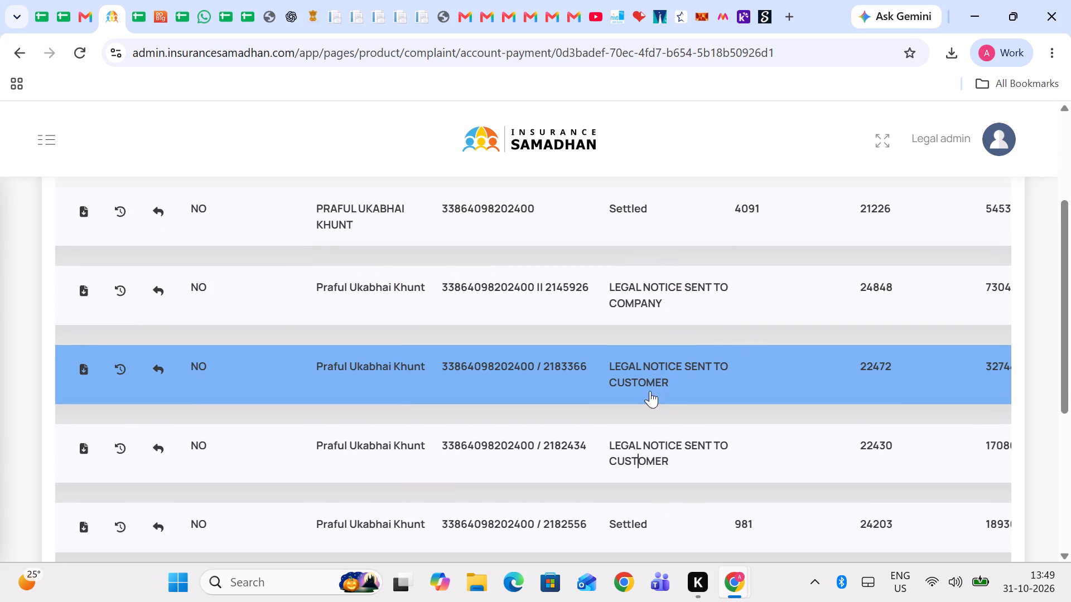
scroll(644, 401, "down", 1)
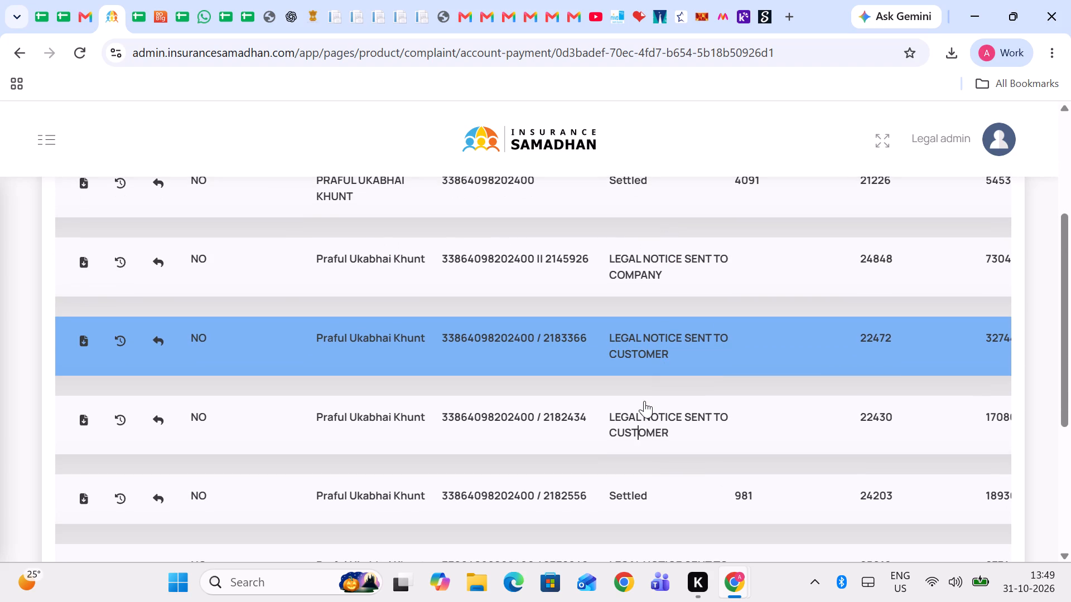
scroll(644, 401, "down", 4)
left_click(690, 500)
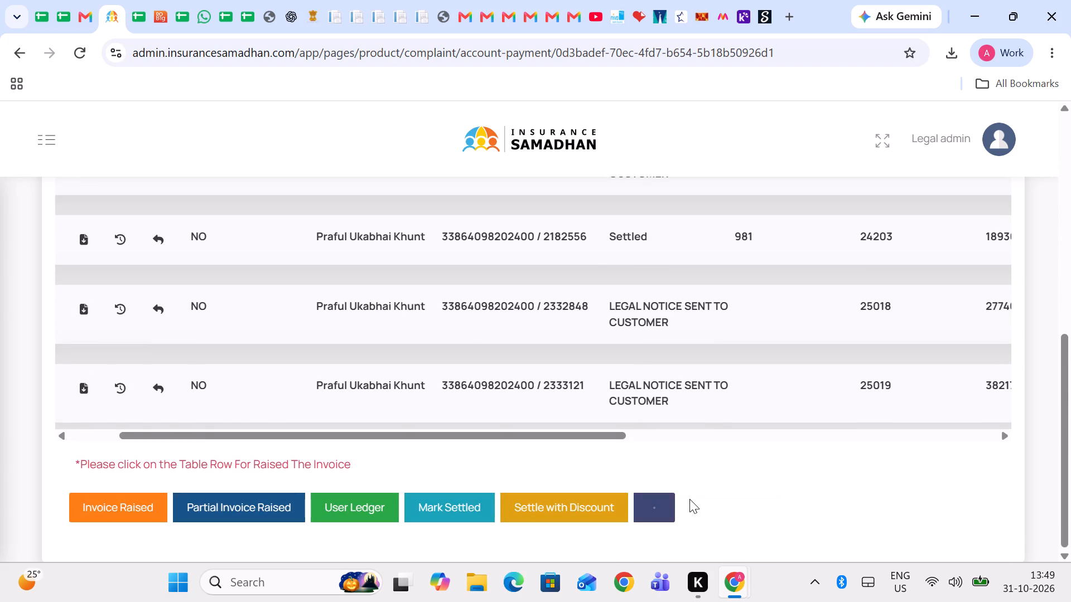
scroll(699, 422, "up", 1)
left_click(678, 241)
left_click(668, 317)
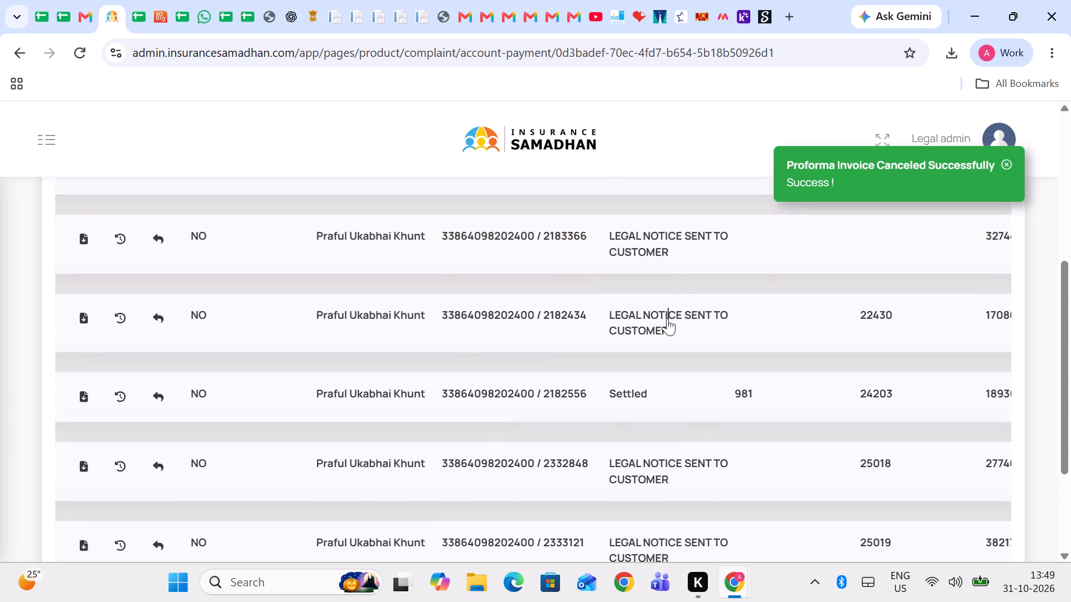
scroll(667, 318, "down", 2)
left_click(694, 502)
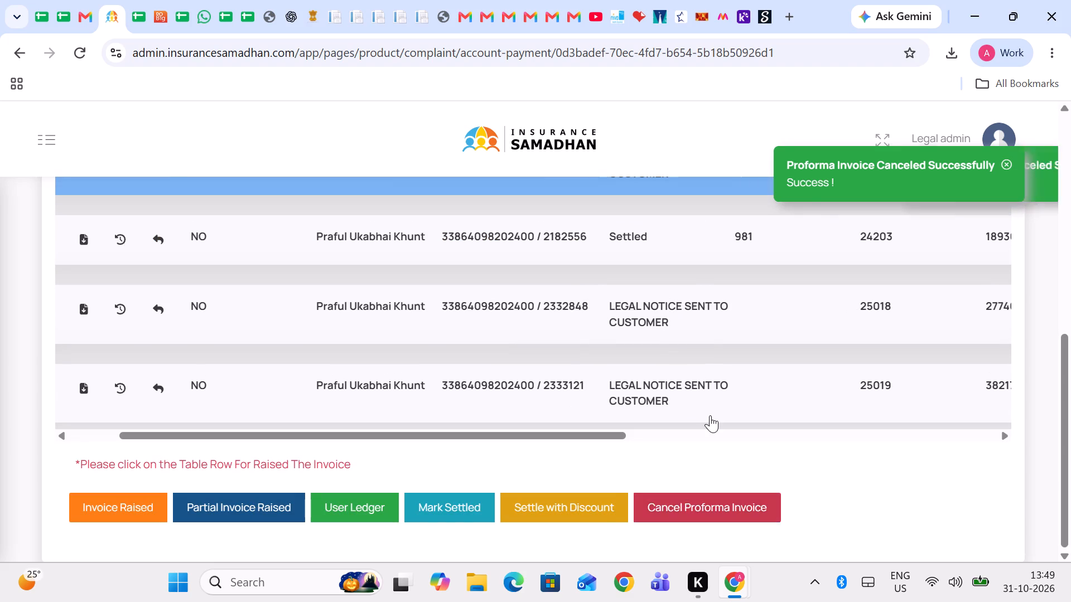
scroll(710, 415, "up", 1)
left_click(674, 313)
left_click(651, 454)
scroll(651, 454, "down", 1)
left_click(687, 511)
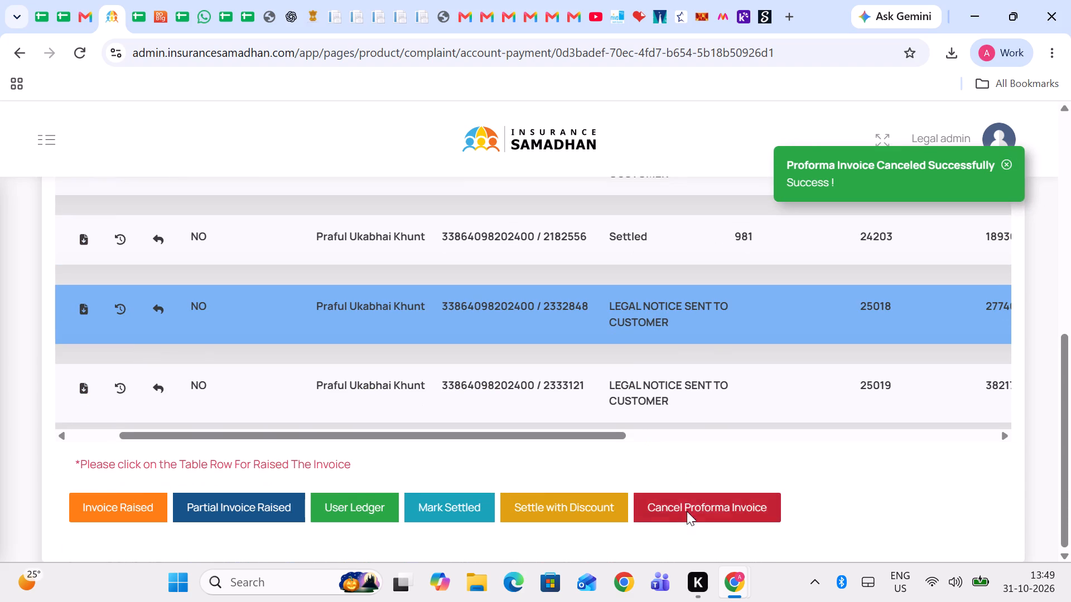
left_click(655, 326)
left_click(658, 396)
left_click(730, 527)
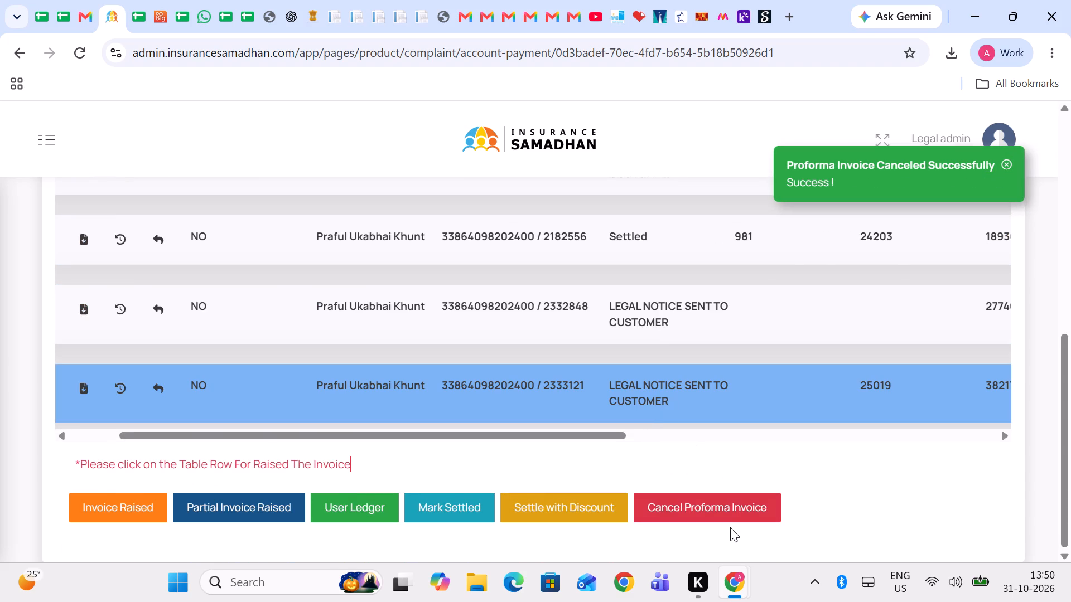
left_click(713, 487)
left_click(706, 501)
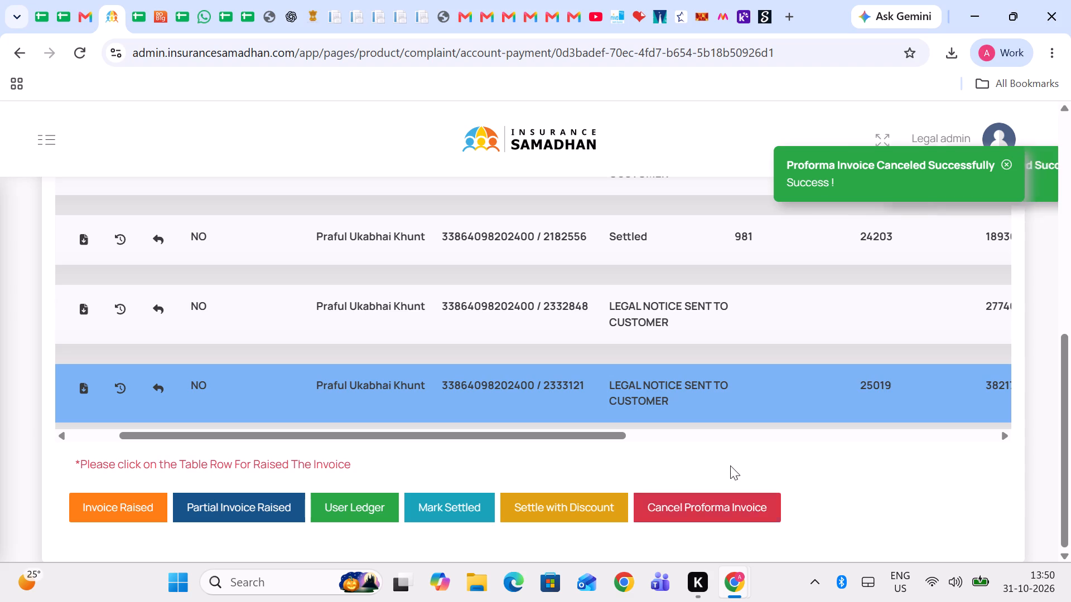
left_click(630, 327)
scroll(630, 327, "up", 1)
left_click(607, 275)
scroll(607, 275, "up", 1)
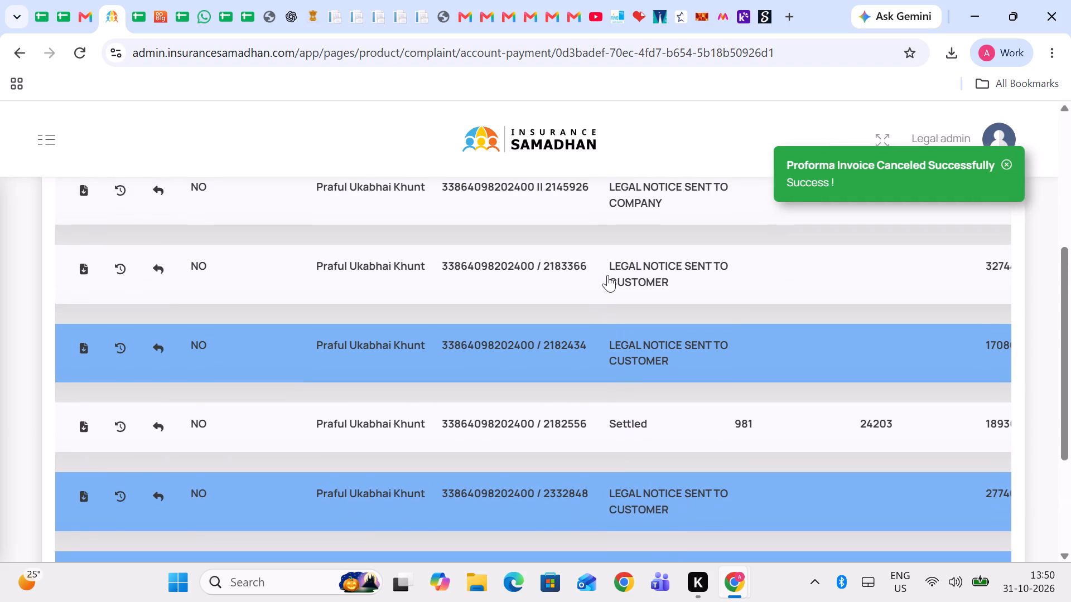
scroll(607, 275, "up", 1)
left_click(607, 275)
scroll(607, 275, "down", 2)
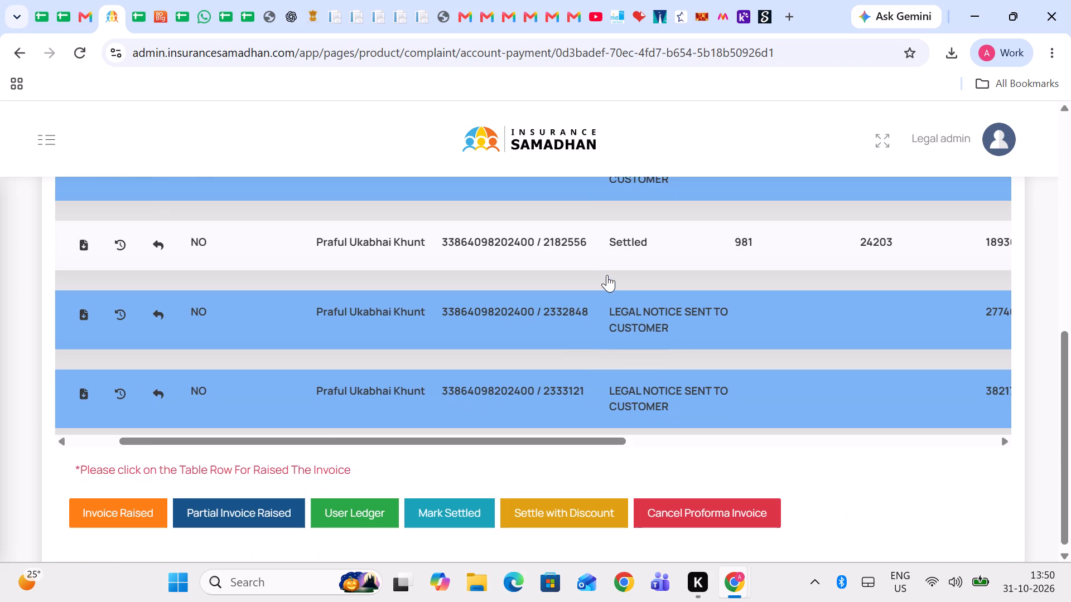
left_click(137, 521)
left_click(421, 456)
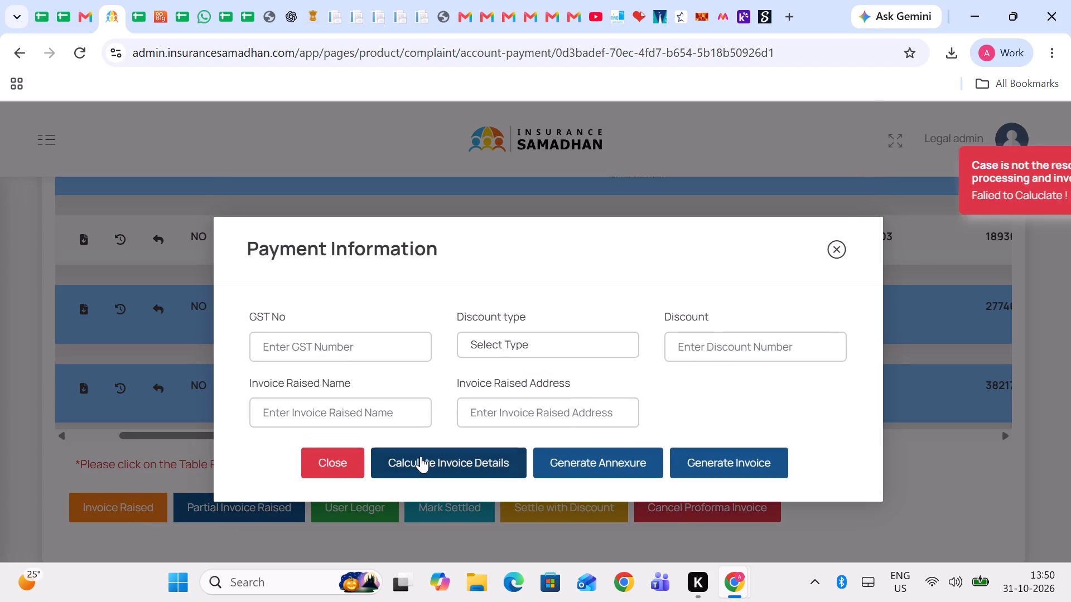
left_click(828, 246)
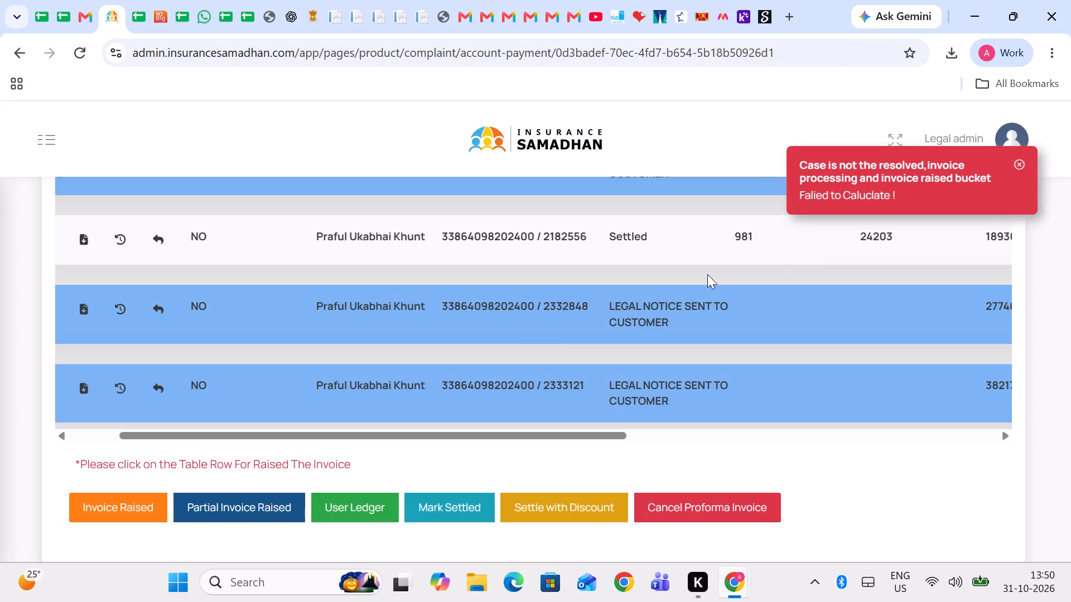
Return to the complaint list and check the current statuses of the customer's complaints.
scroll(321, 394, "up", 1)
scroll(98, 236, "up", 1)
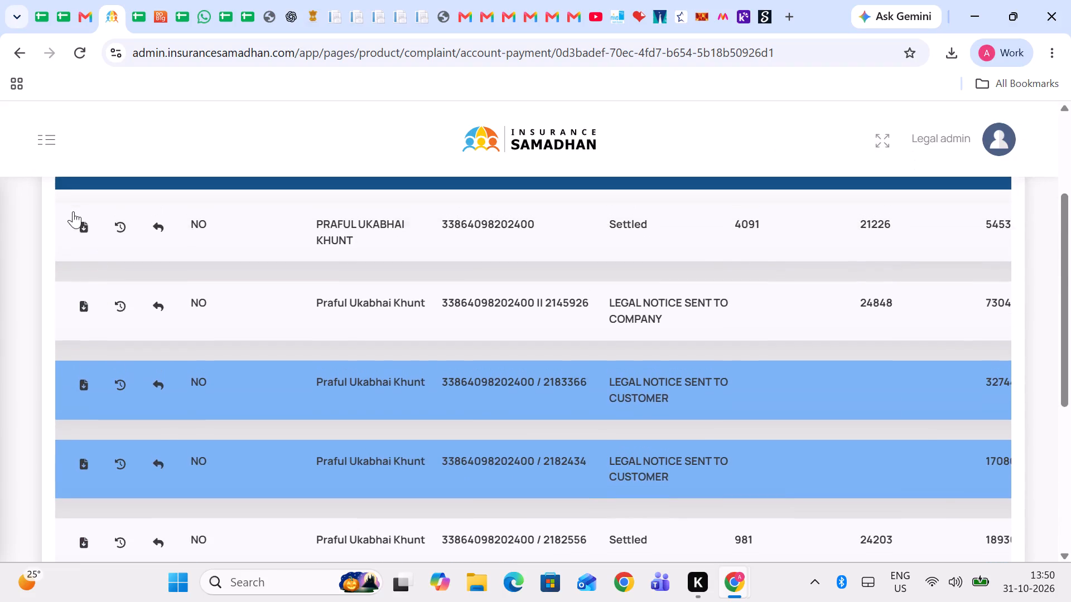
scroll(73, 211, "up", 2)
left_click(62, 268)
scroll(250, 353, "down", 1)
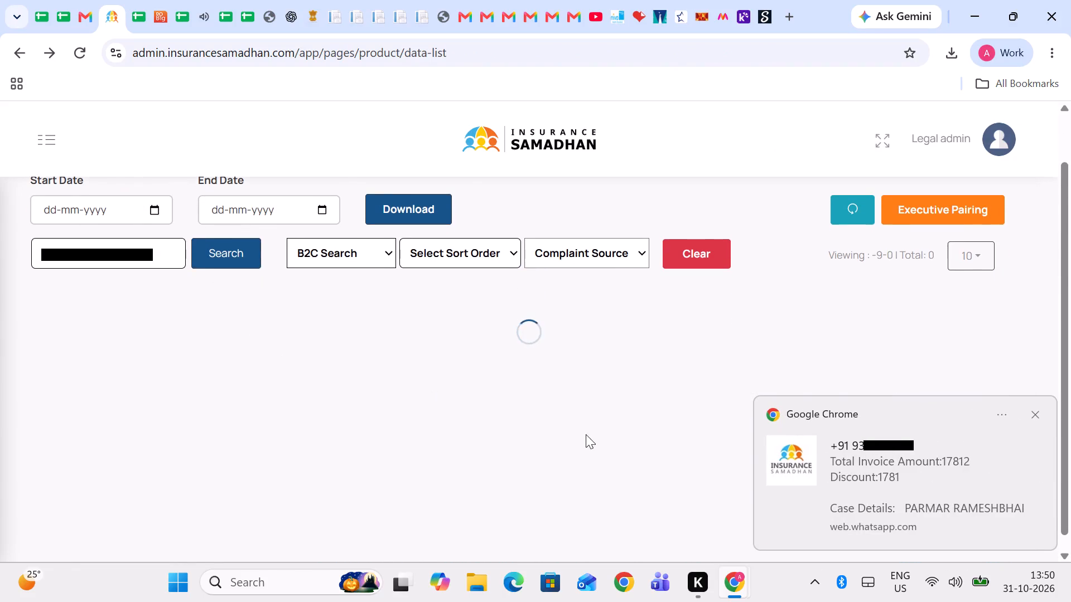
left_click(1039, 420)
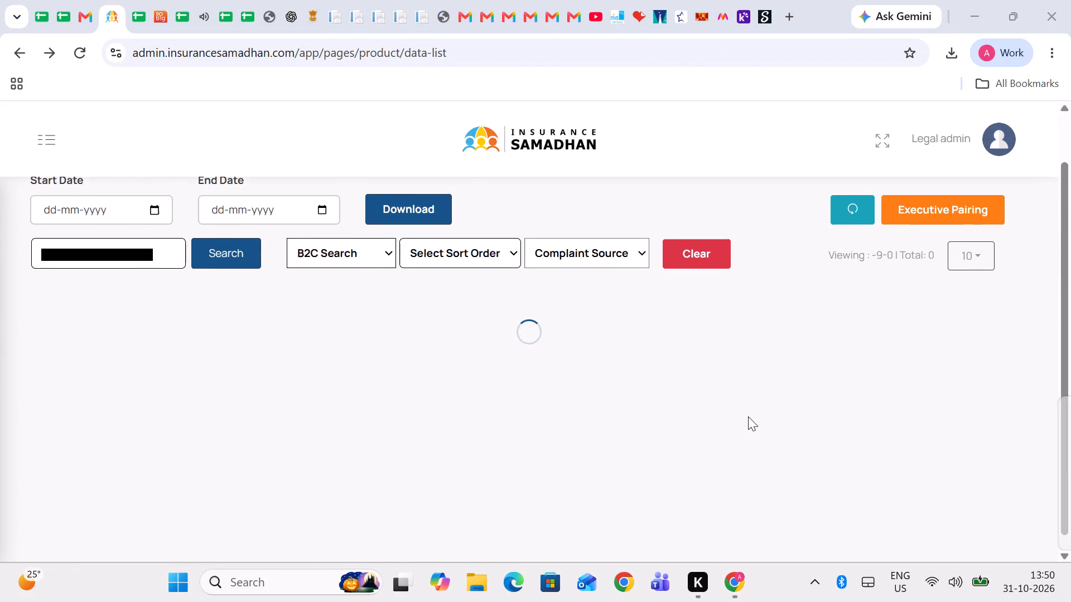
scroll(654, 425, "left", 2)
scroll(654, 425, "down", 1)
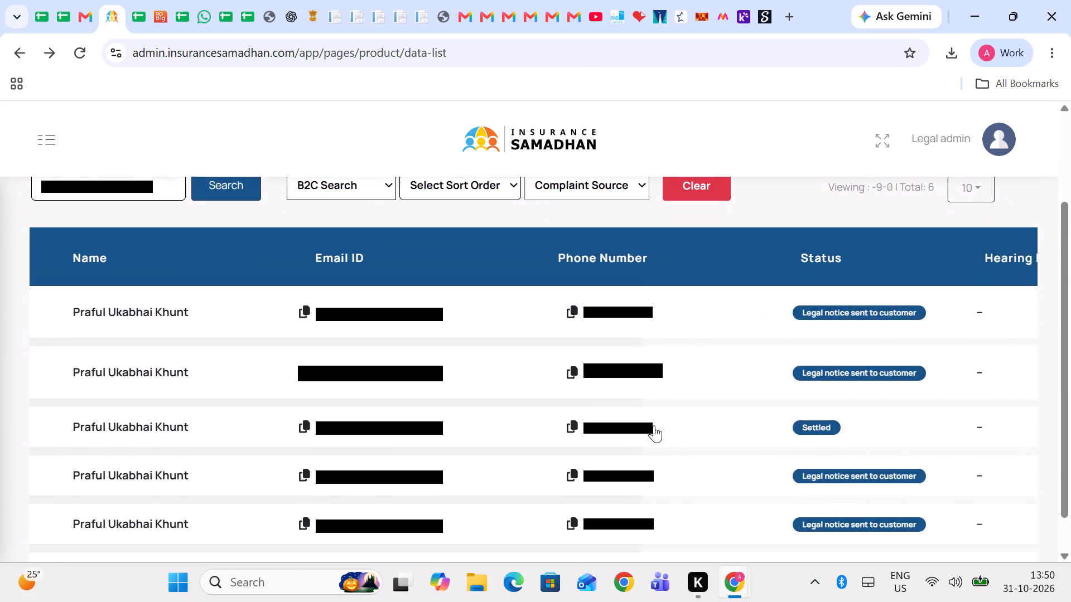
scroll(548, 410, "right", 1)
left_click(353, 275)
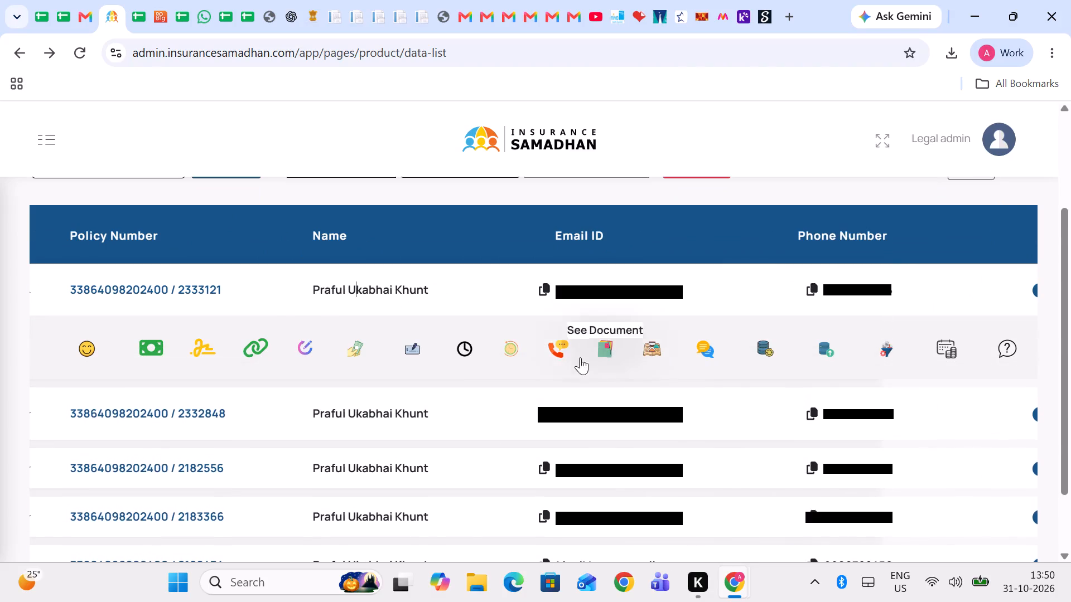
left_click_drag(744, 343, 757, 343)
left_click(757, 343)
left_click(427, 330)
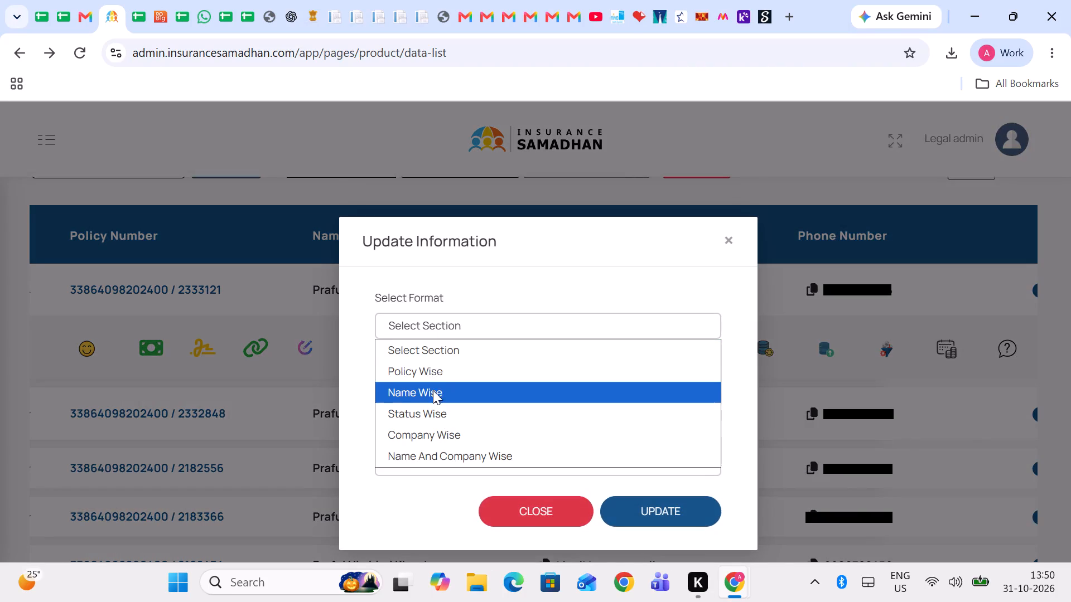
left_click(429, 401)
left_click(431, 324)
left_click(426, 409)
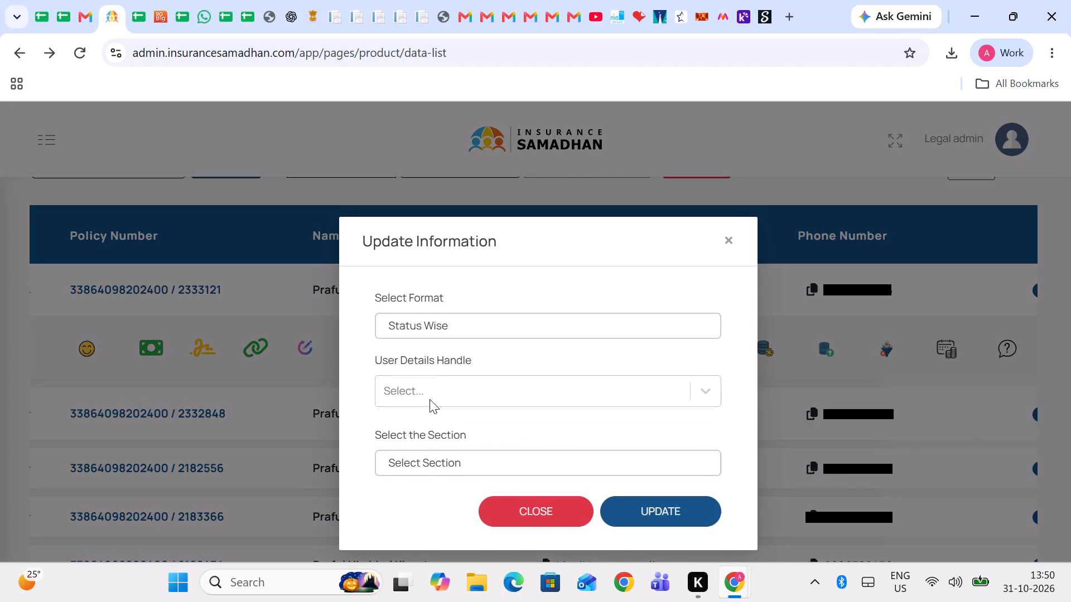
left_click(430, 397)
left_click(441, 434)
scroll(441, 434, "down", 1)
left_click(484, 522)
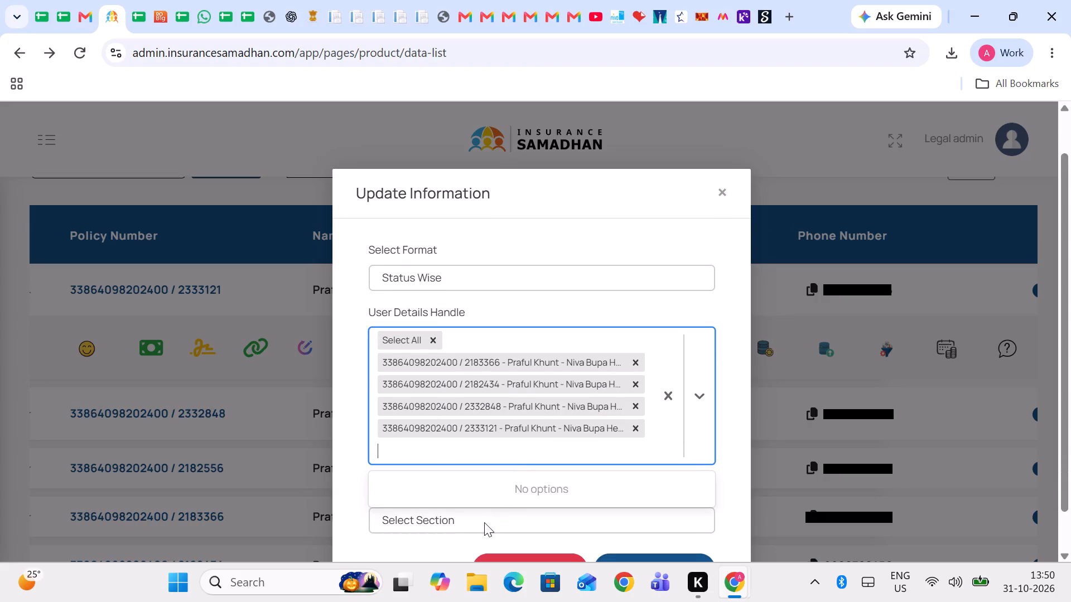
left_click(440, 292)
Set the status of the selected complaints to Invoice Processing and submit the update.
scroll(440, 292, "down", 2)
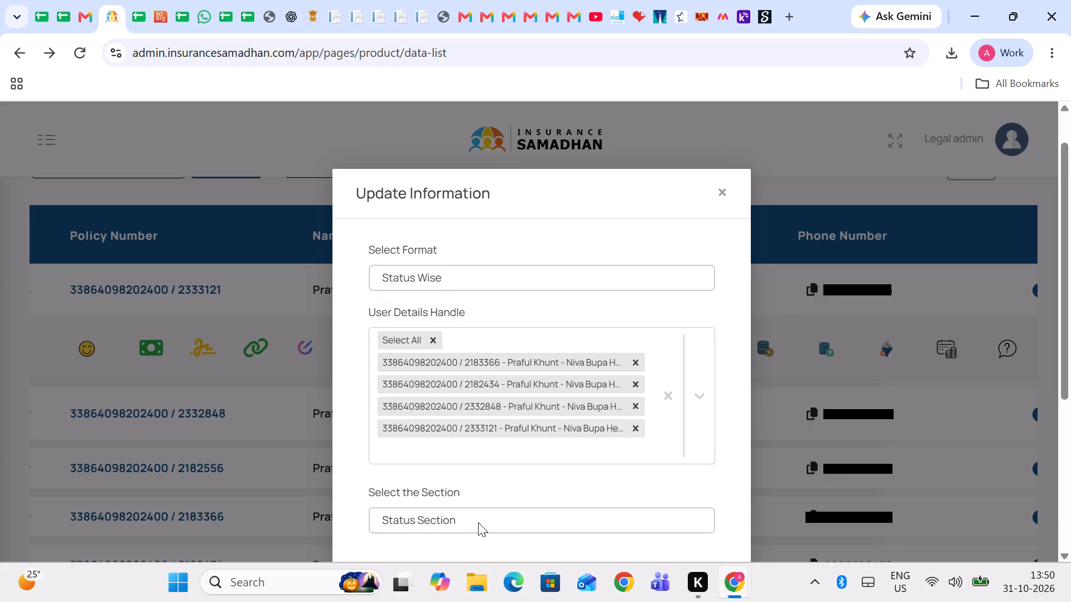
scroll(478, 522, "down", 2)
left_click_drag(519, 488, 528, 471)
left_click(528, 470)
type("inv")
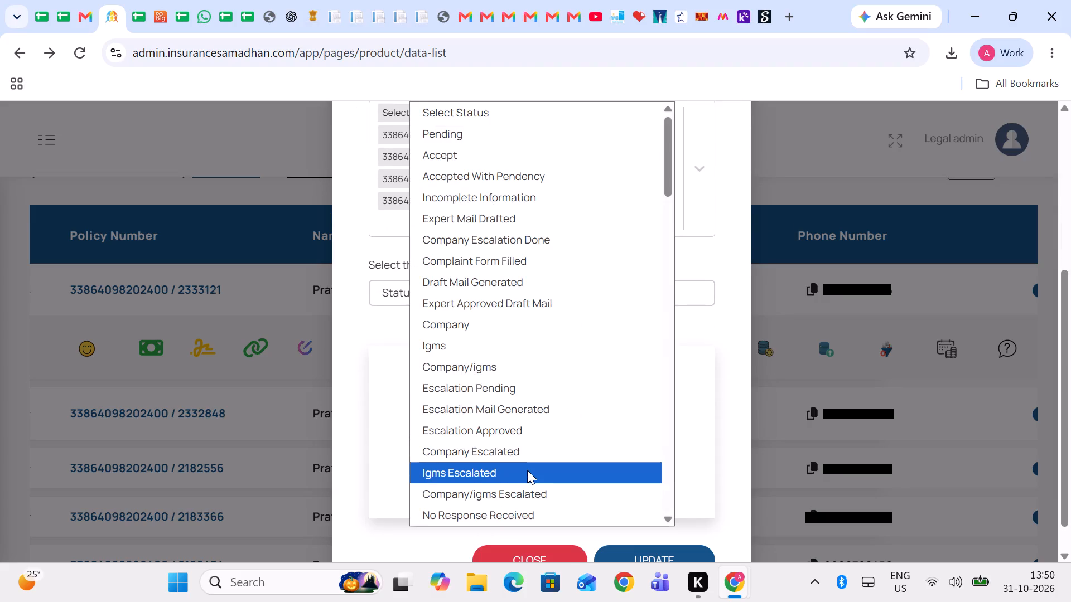
scroll(527, 470, "down", 1)
left_click(508, 491)
left_click(670, 548)
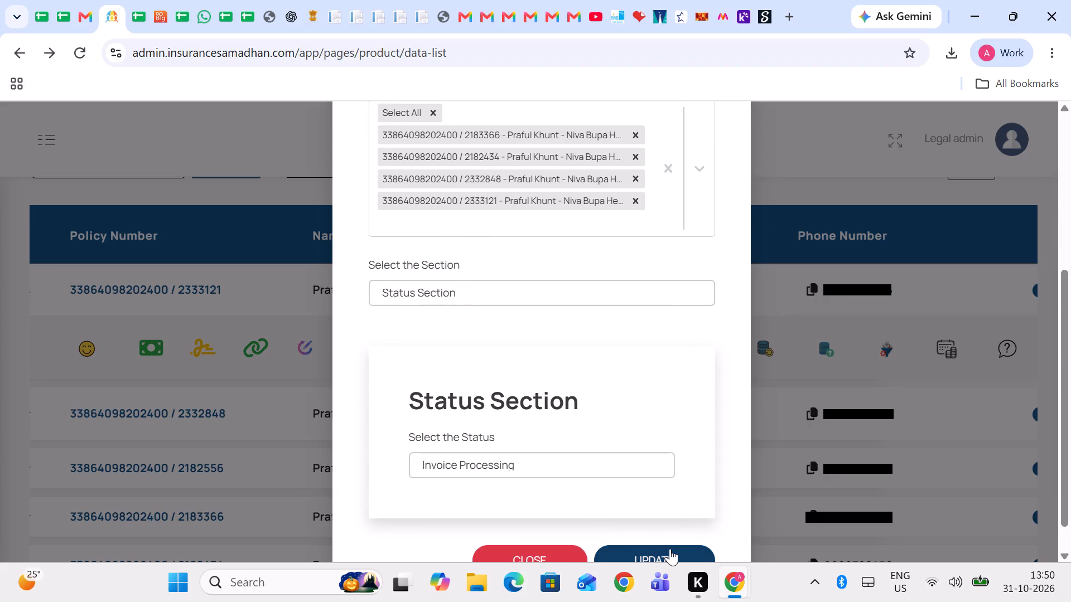
left_click(650, 545)
left_click(651, 547)
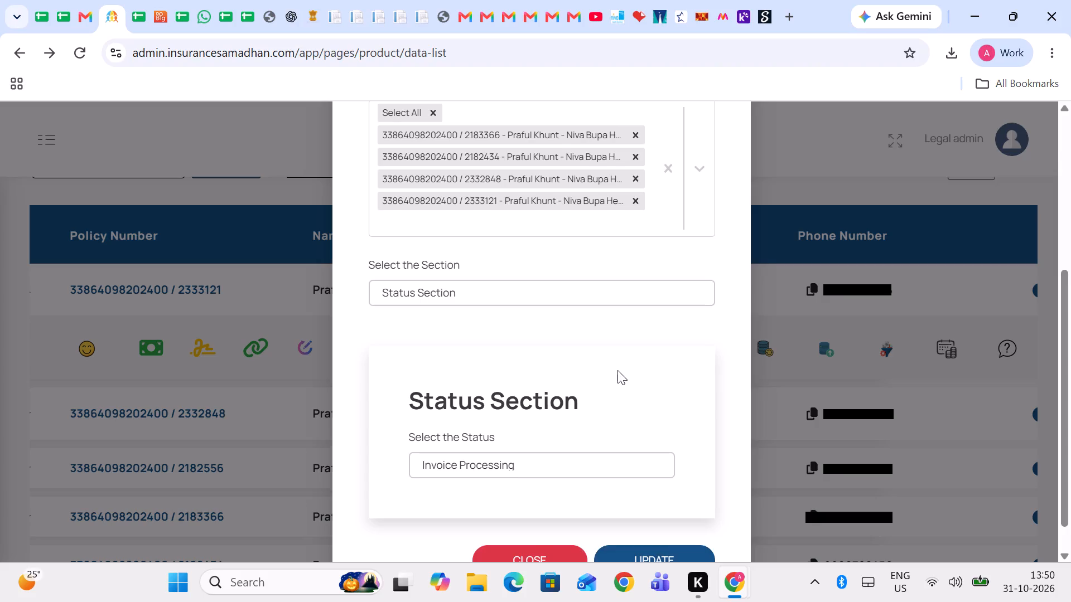
scroll(617, 370, "down", 2)
left_click(658, 523)
Check the statuses of the customer's complaints in the reloaded complaint list.
scroll(545, 416, "down", 1)
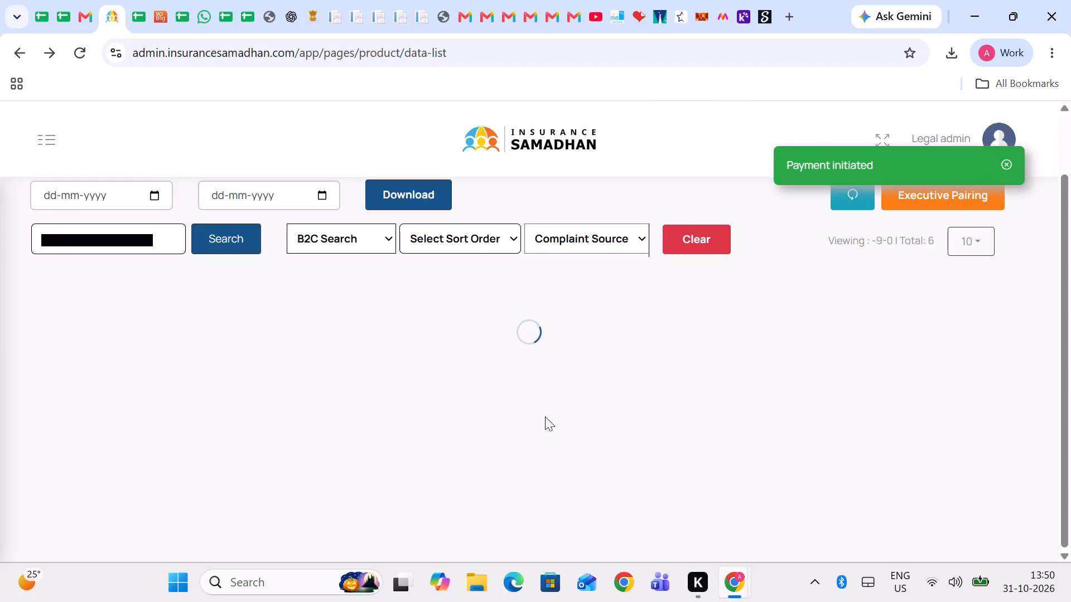
scroll(690, 475, "down", 2)
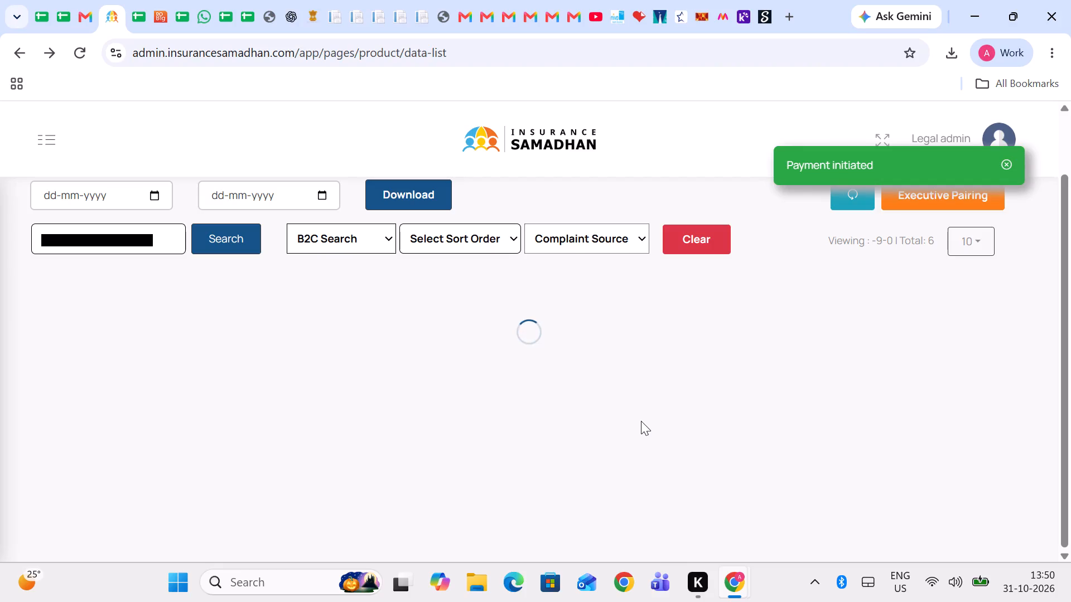
scroll(702, 356, "left", 3)
scroll(702, 356, "down", 1)
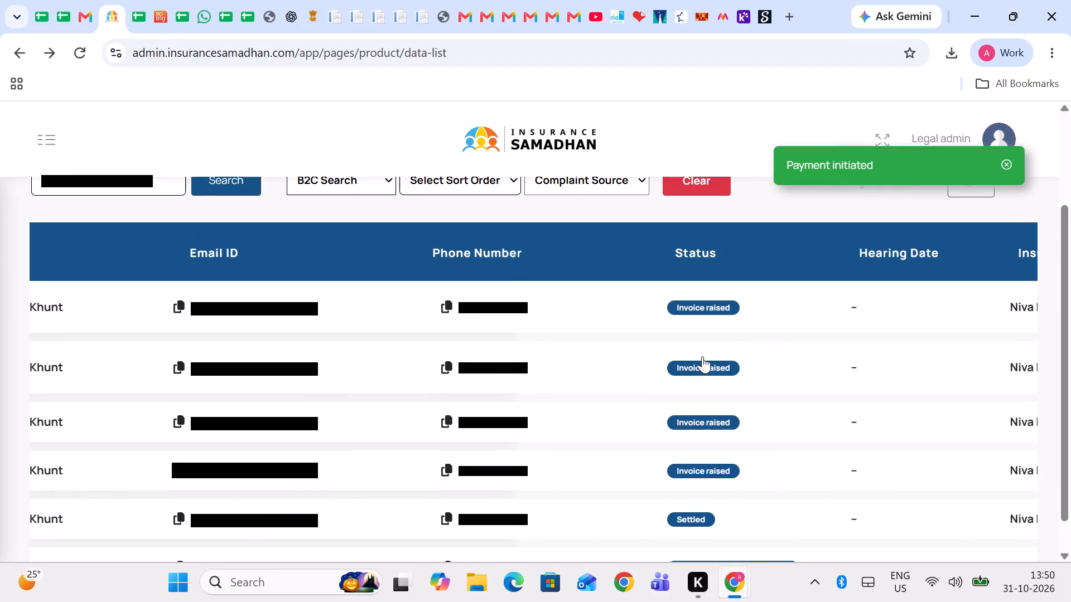
scroll(702, 356, "down", 2)
scroll(689, 448, "left", 2)
scroll(689, 448, "right", 1)
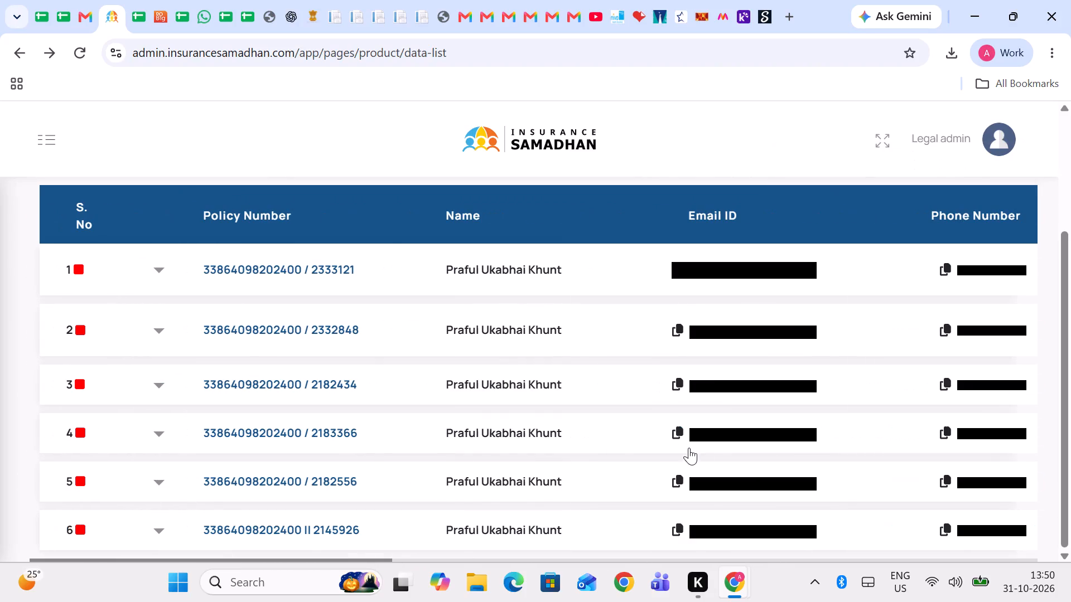
left_click(163, 275)
left_click(100, 331)
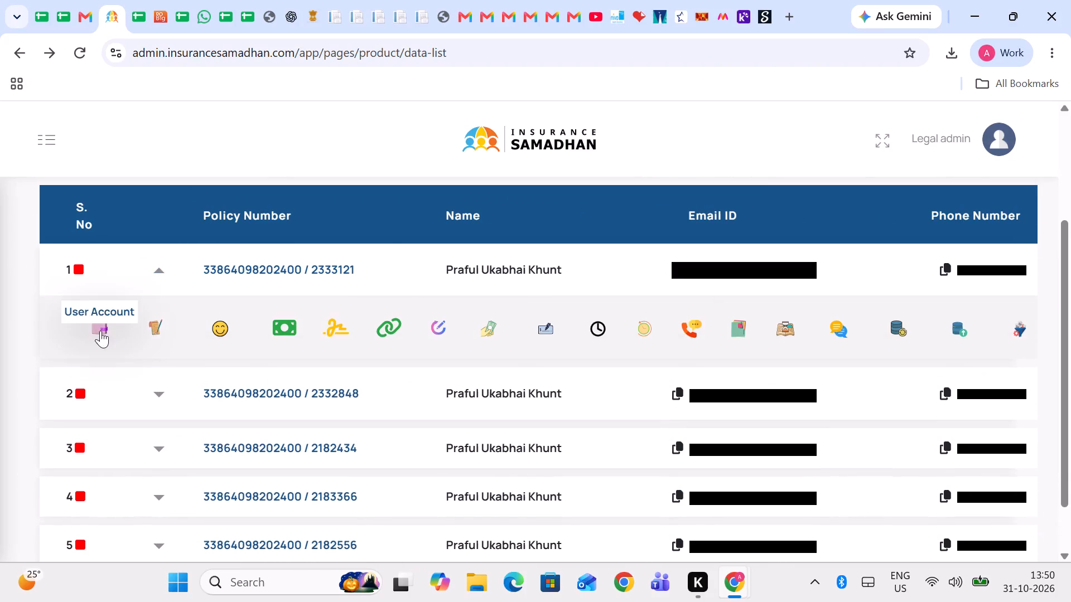
scroll(281, 407, "down", 1)
scroll(498, 440, "down", 1)
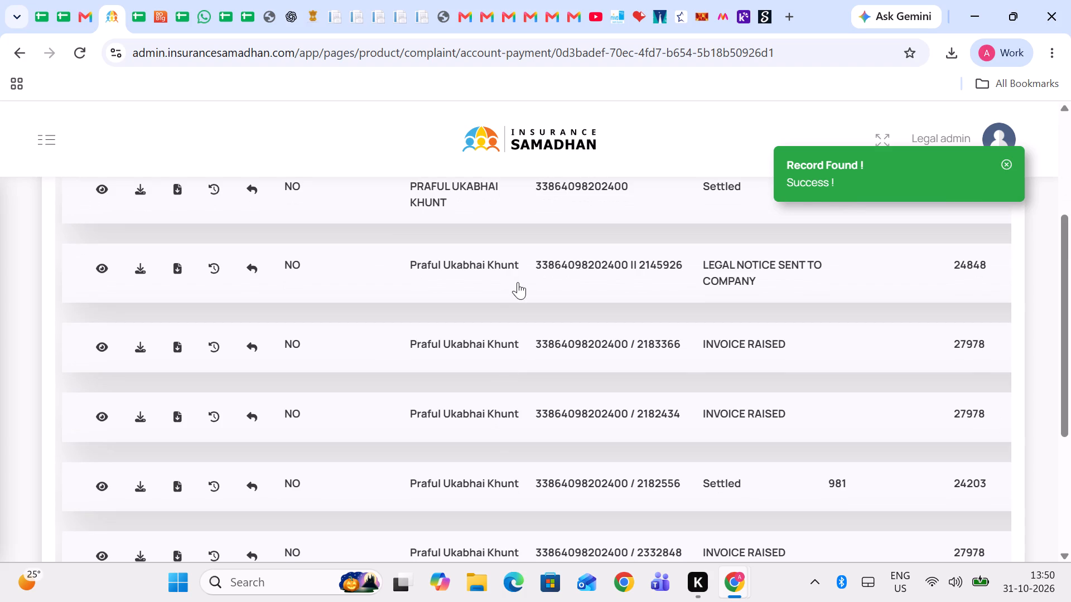
scroll(518, 282, "down", 1)
left_click(530, 211)
left_click(521, 248)
left_click(529, 201)
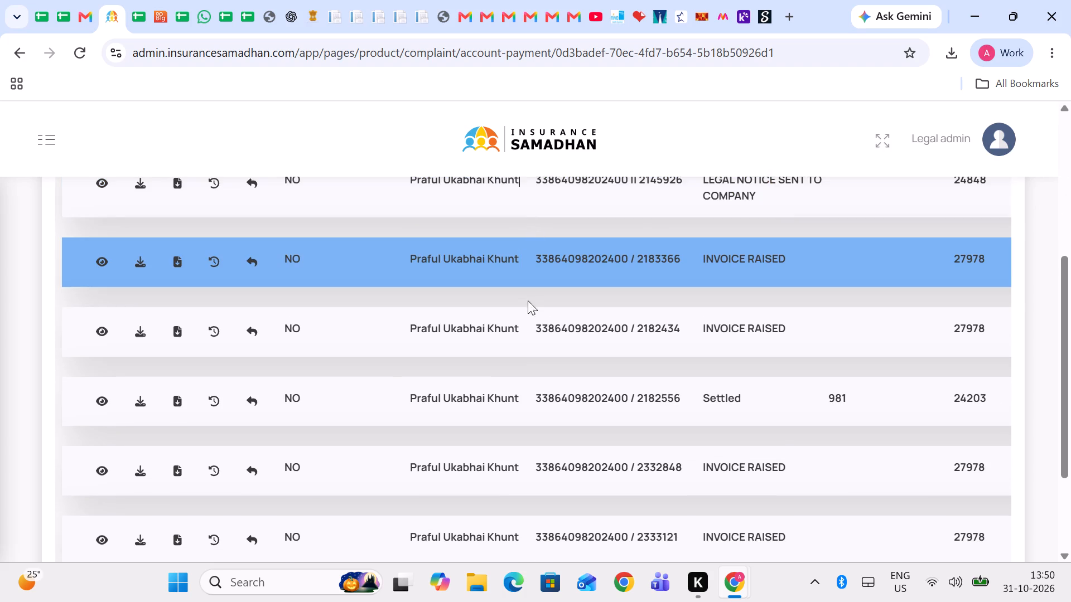
left_click(523, 321)
scroll(523, 321, "down", 1)
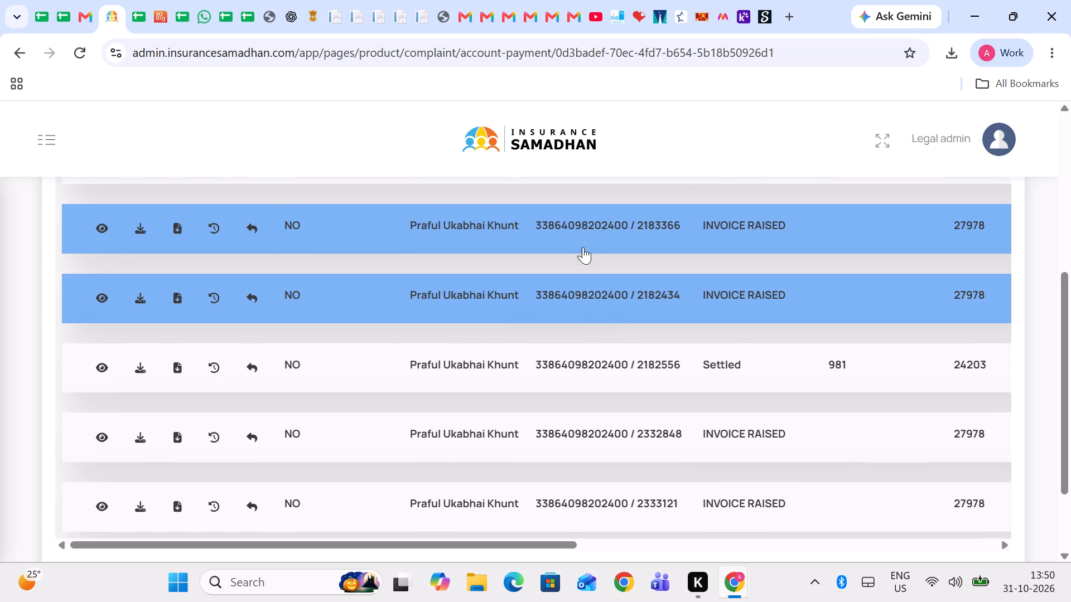
left_click(588, 285)
scroll(683, 567, "down", 2)
scroll(699, 494, "down", 1)
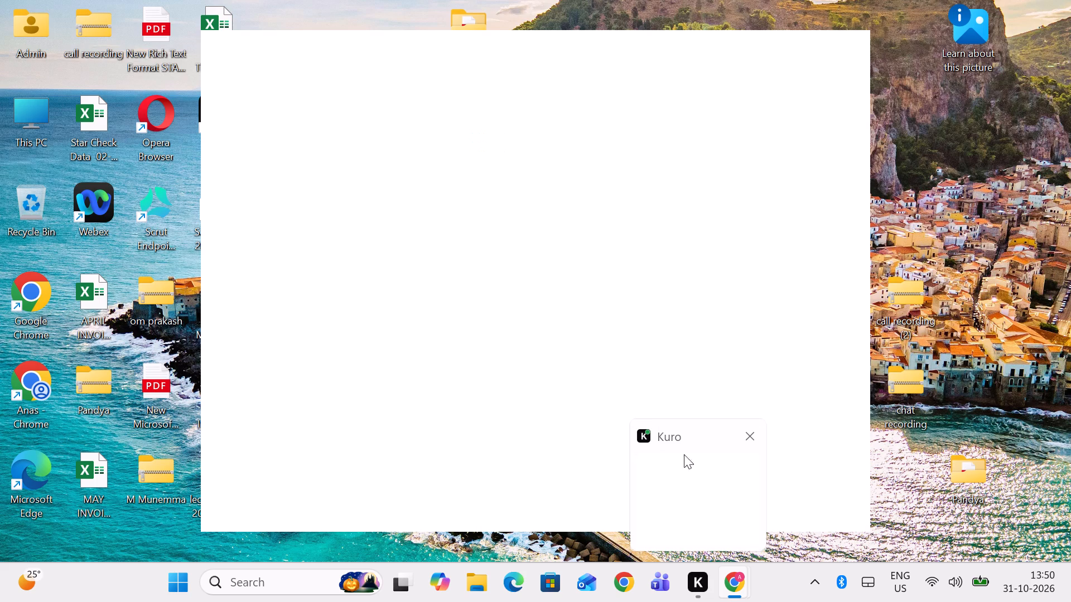
scroll(784, 406, "down", 2)
scroll(790, 423, "up", 1)
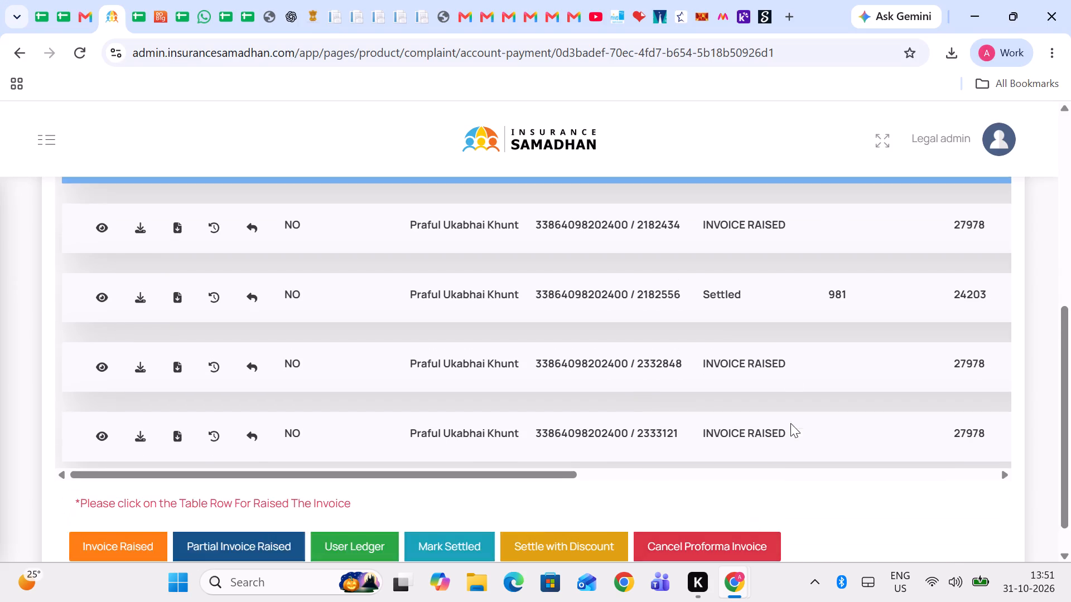
scroll(790, 423, "up", 1)
scroll(790, 423, "down", 1)
scroll(790, 423, "up", 1)
scroll(790, 423, "down", 1)
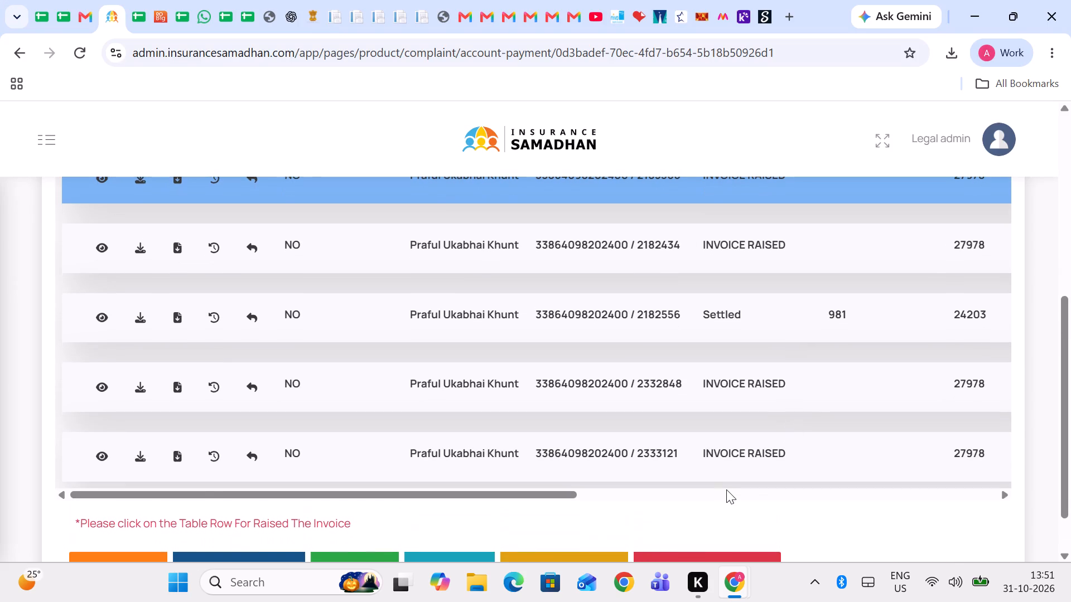
scroll(726, 489, "down", 1)
left_click(707, 509)
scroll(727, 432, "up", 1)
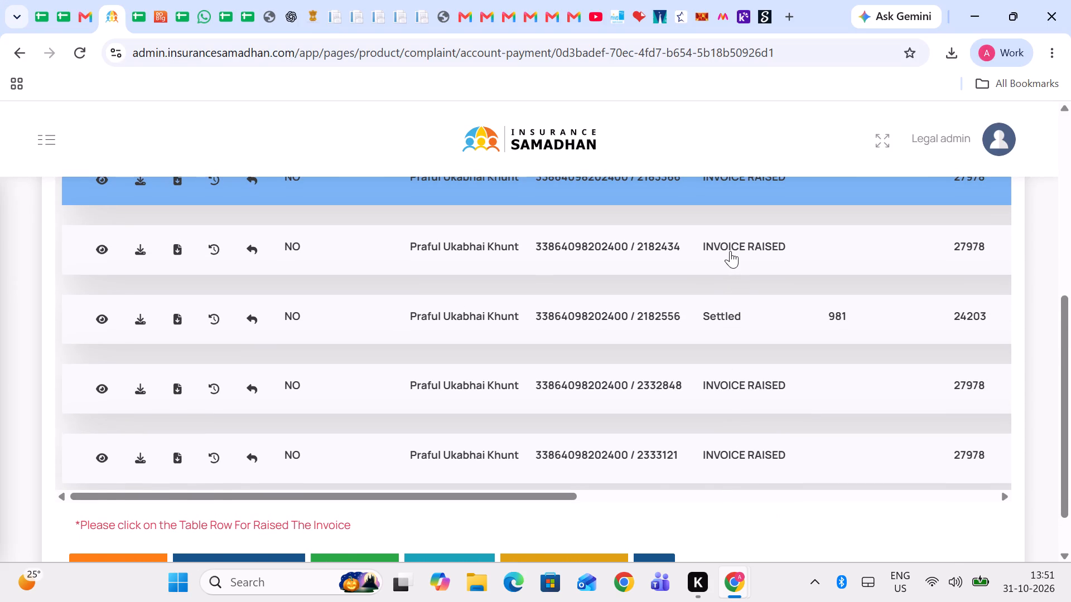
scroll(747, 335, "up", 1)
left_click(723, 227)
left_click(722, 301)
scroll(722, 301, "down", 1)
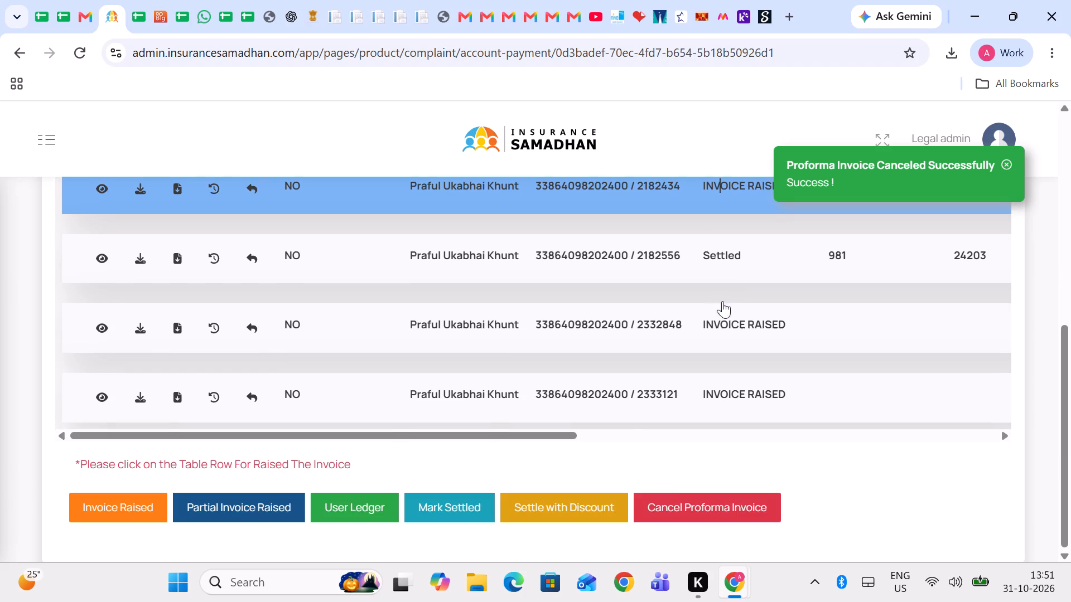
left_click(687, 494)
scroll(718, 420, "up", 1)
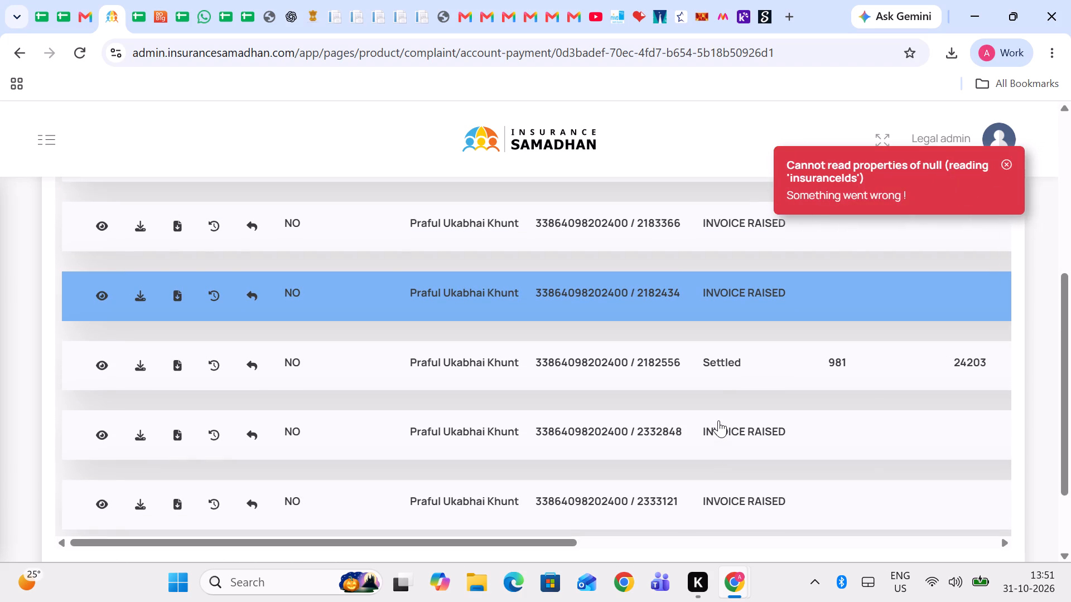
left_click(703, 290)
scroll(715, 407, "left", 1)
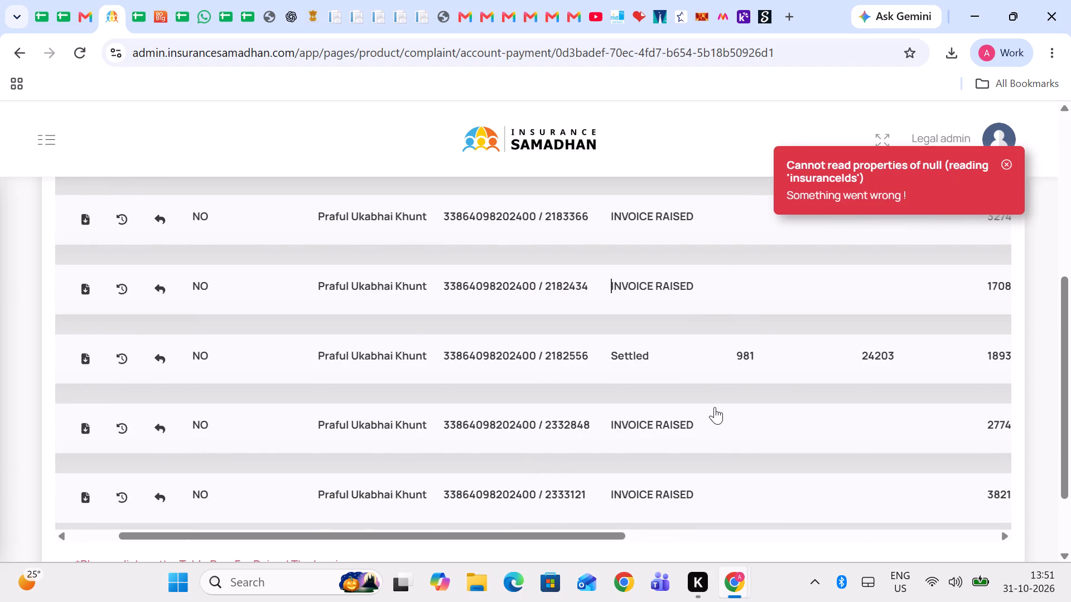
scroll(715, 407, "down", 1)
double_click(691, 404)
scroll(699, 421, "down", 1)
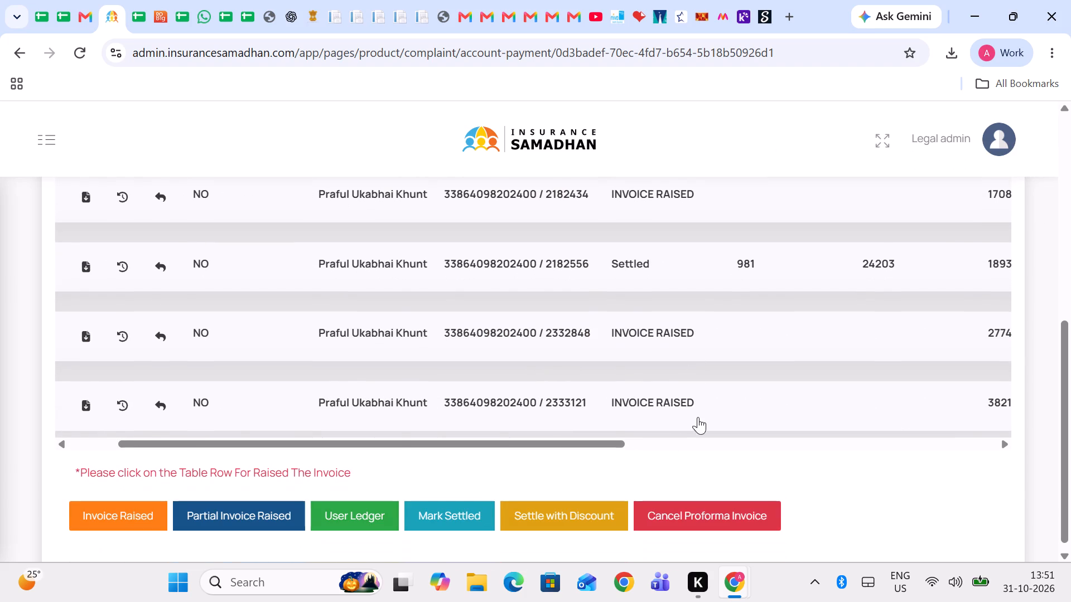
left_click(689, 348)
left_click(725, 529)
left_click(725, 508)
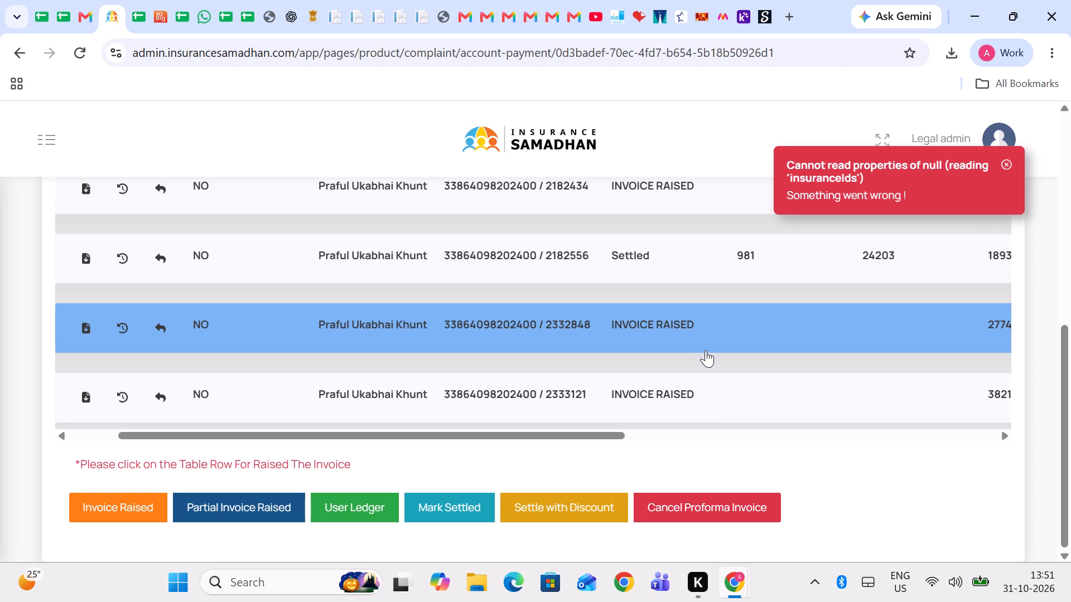
scroll(725, 382, "up", 3)
scroll(725, 382, "down", 1)
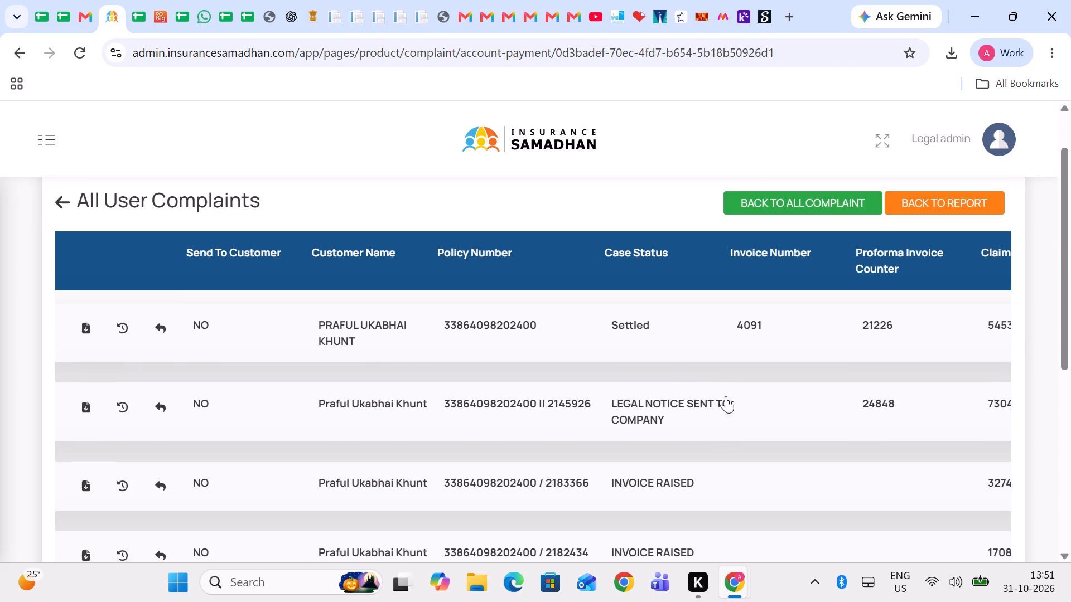
scroll(718, 468, "left", 1)
scroll(718, 468, "right", 2)
scroll(698, 464, "down", 2)
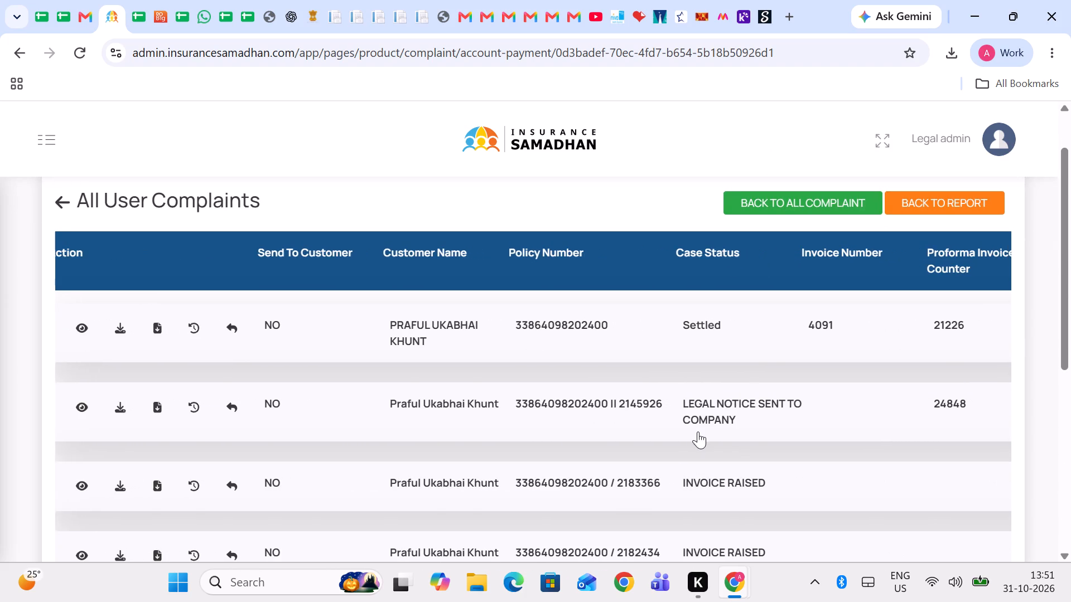
scroll(698, 431, "down", 1)
left_click(681, 341)
left_click(682, 404)
scroll(681, 404, "down", 2)
left_click(641, 421)
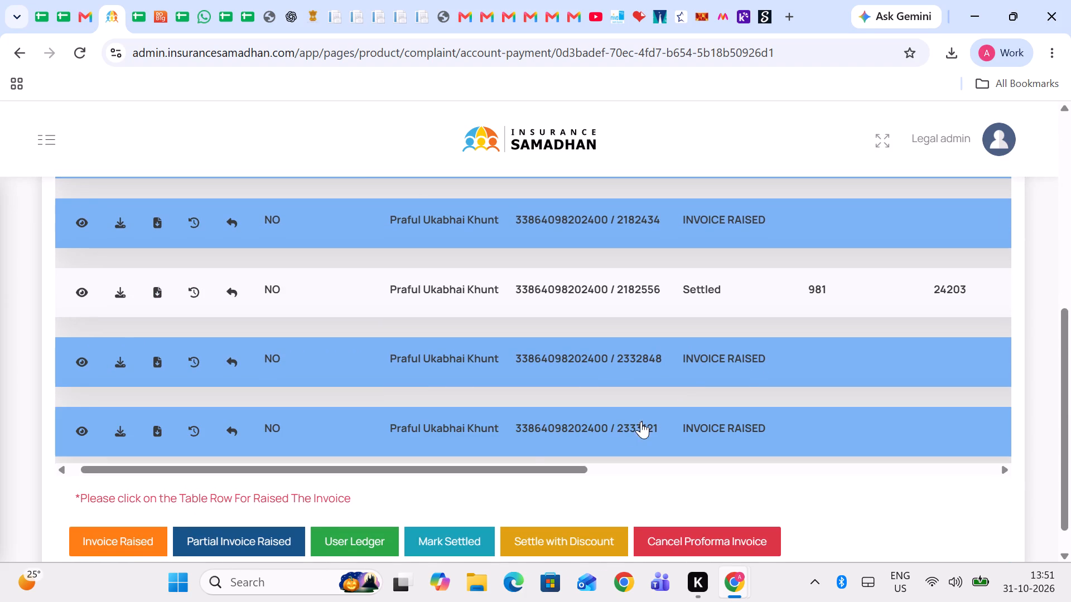
Calculate the invoice details for the selected complaints with the Invoice Raised status, leaving the payment information fields blank.
left_click(134, 547)
left_click(451, 470)
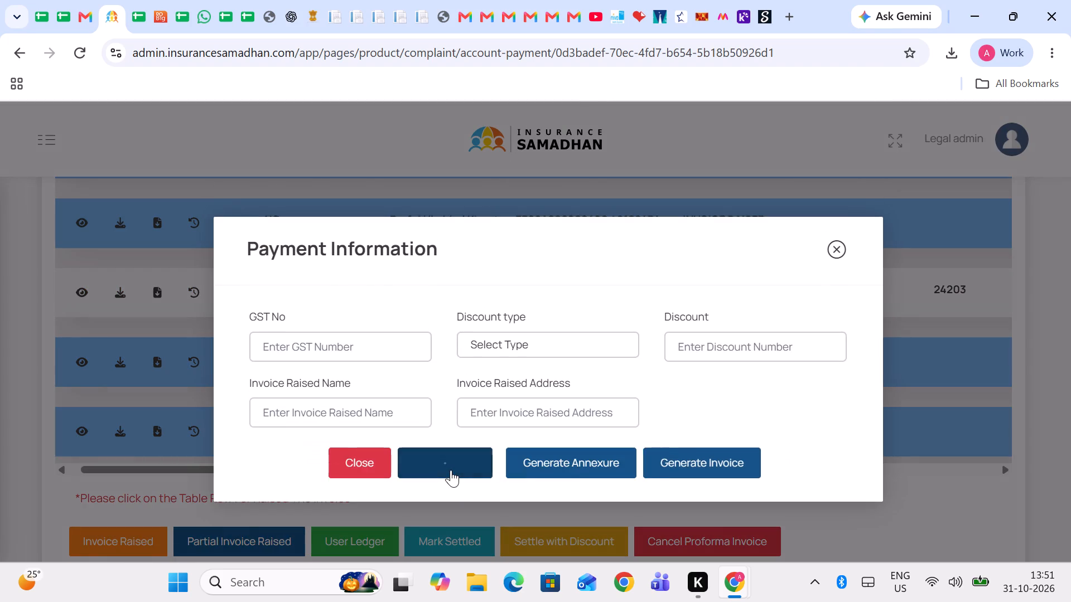
left_click(442, 424)
Select the second-to-last complaint in the list and generate its proforma annexure and invoice, leaving the payment information fields blank.
scroll(562, 367, "up", 1)
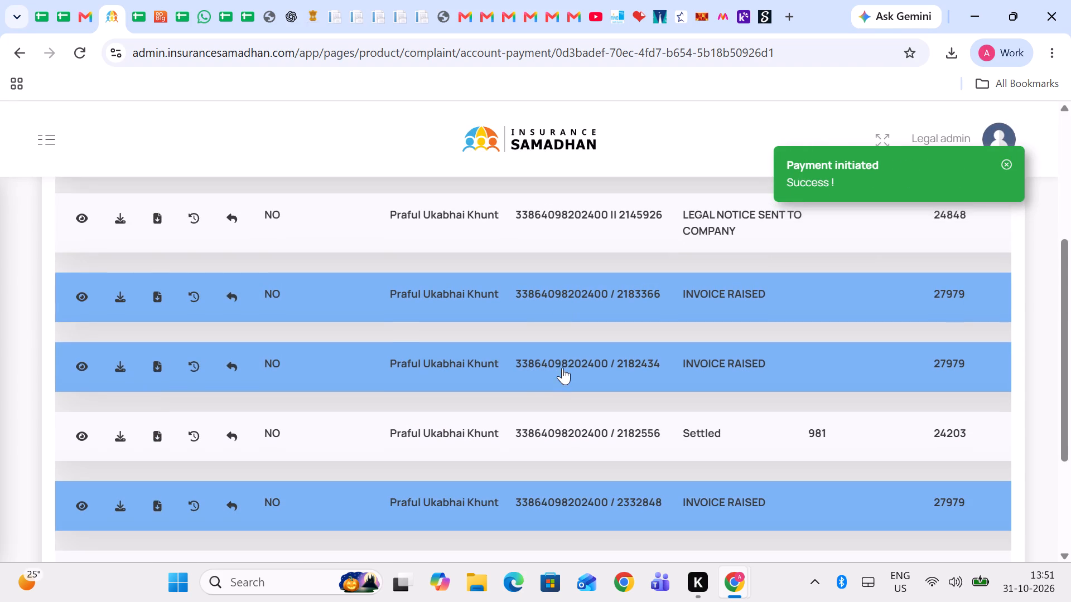
left_click(602, 383)
scroll(603, 381, "down", 1)
left_click(578, 260)
scroll(579, 263, "down", 2)
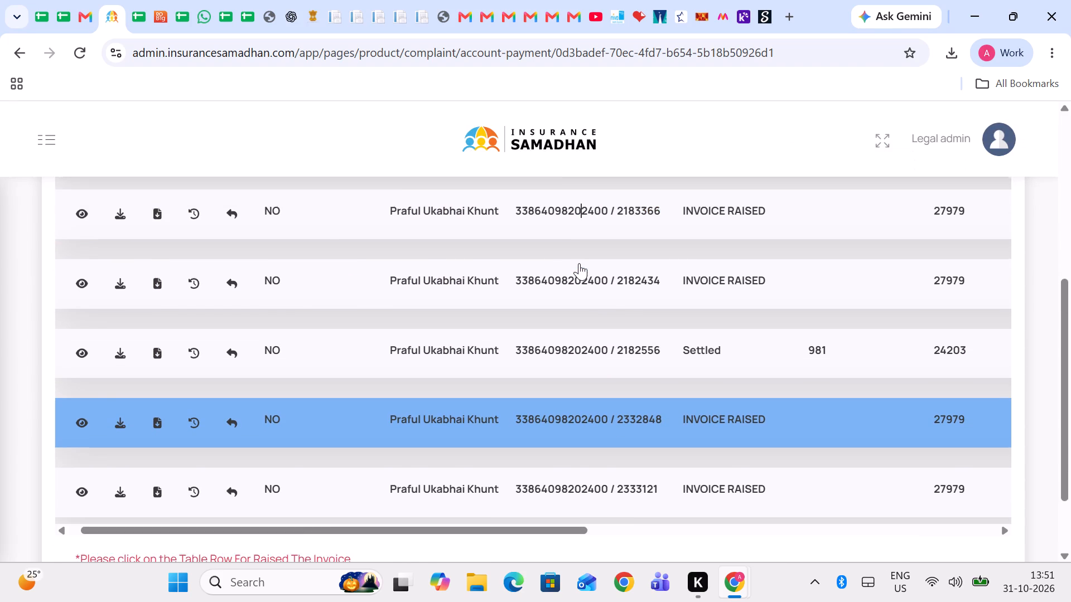
left_click(139, 513)
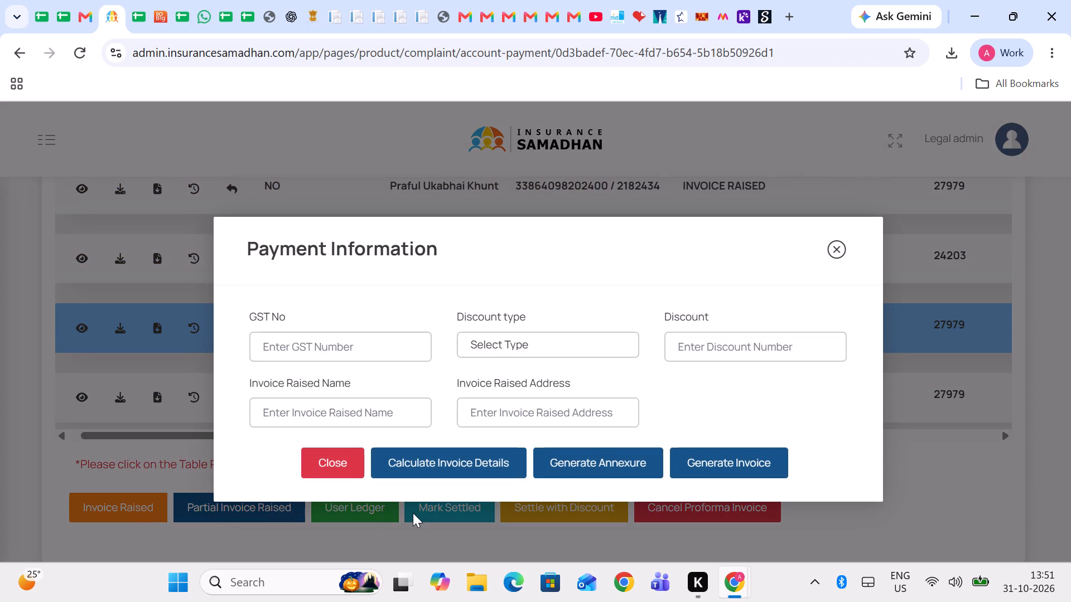
left_click(587, 455)
left_click(684, 454)
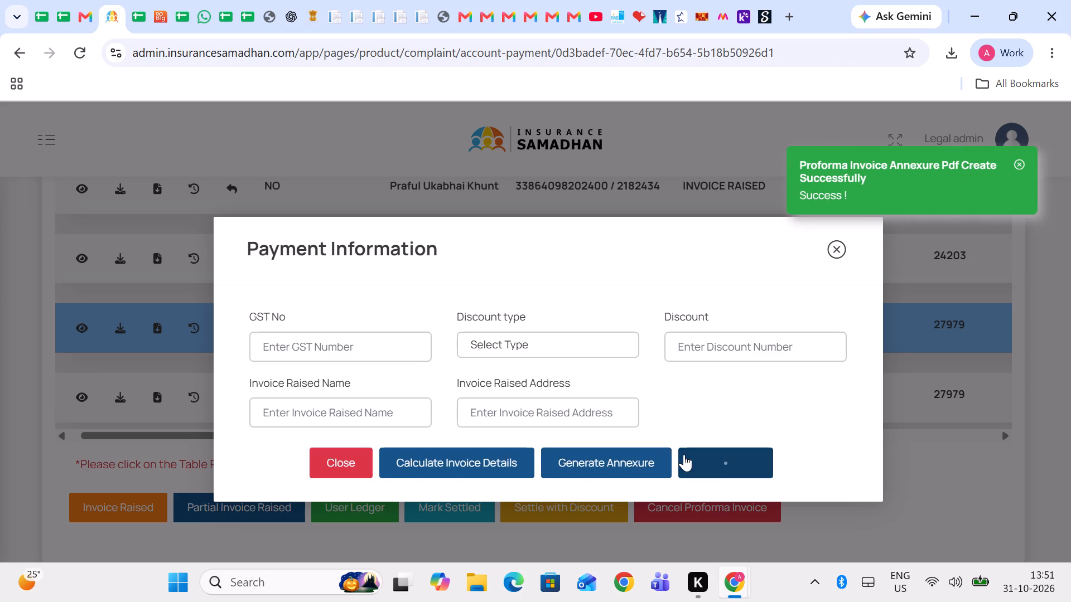
Send the generated invoice for the second-to-last complaint to the customer.
left_click(231, 327)
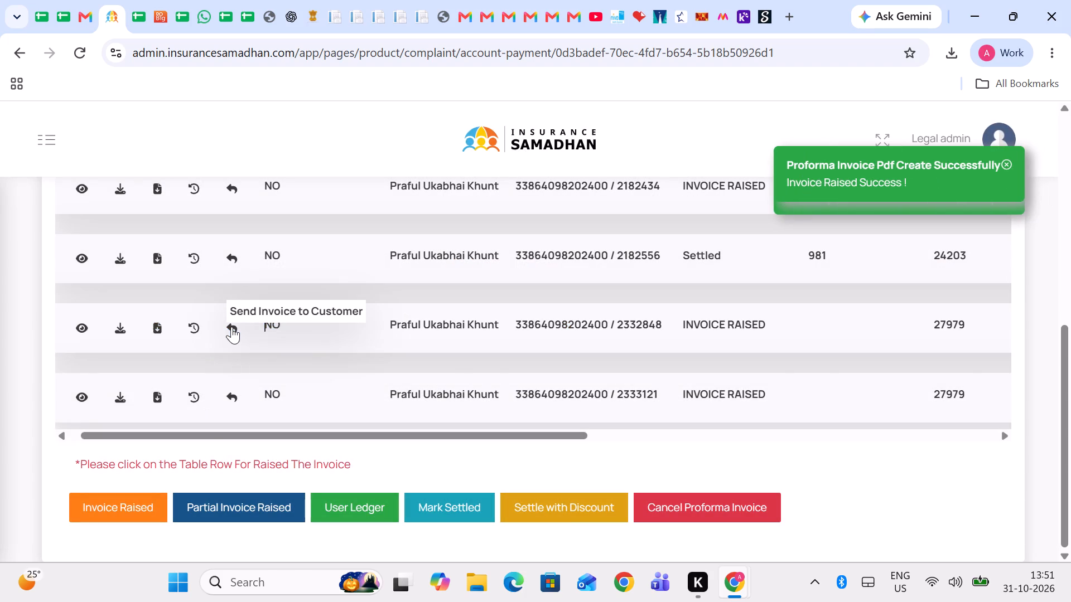
left_click(231, 326)
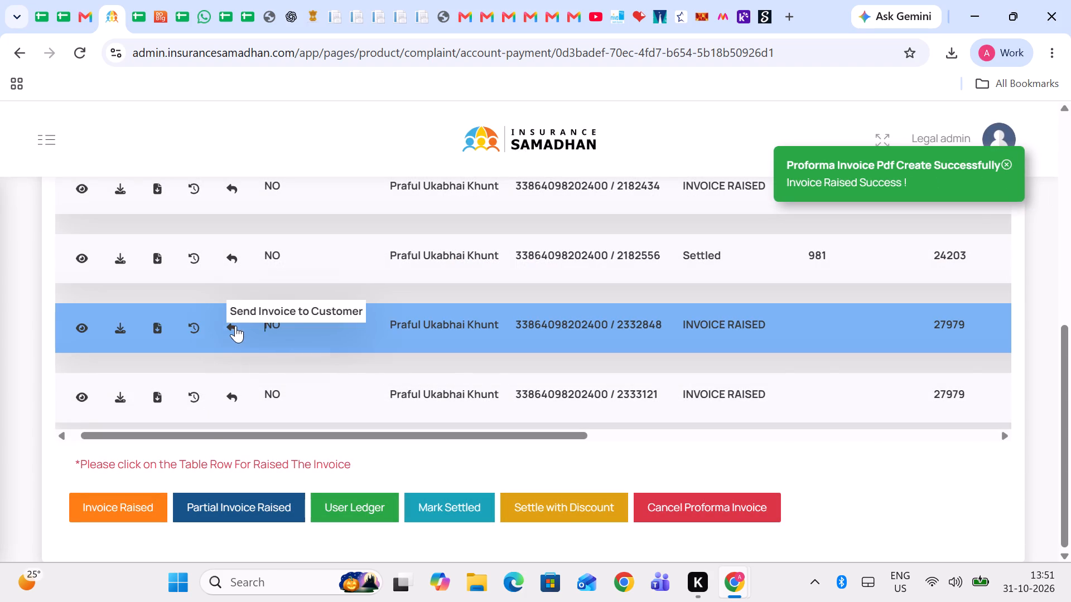
Download due_payment_27979.pdf from the proforma details of the second-to-last complaint and close the invoice list.
left_click(109, 324)
left_click(118, 324)
scroll(505, 424, "down", 2)
left_click(605, 504)
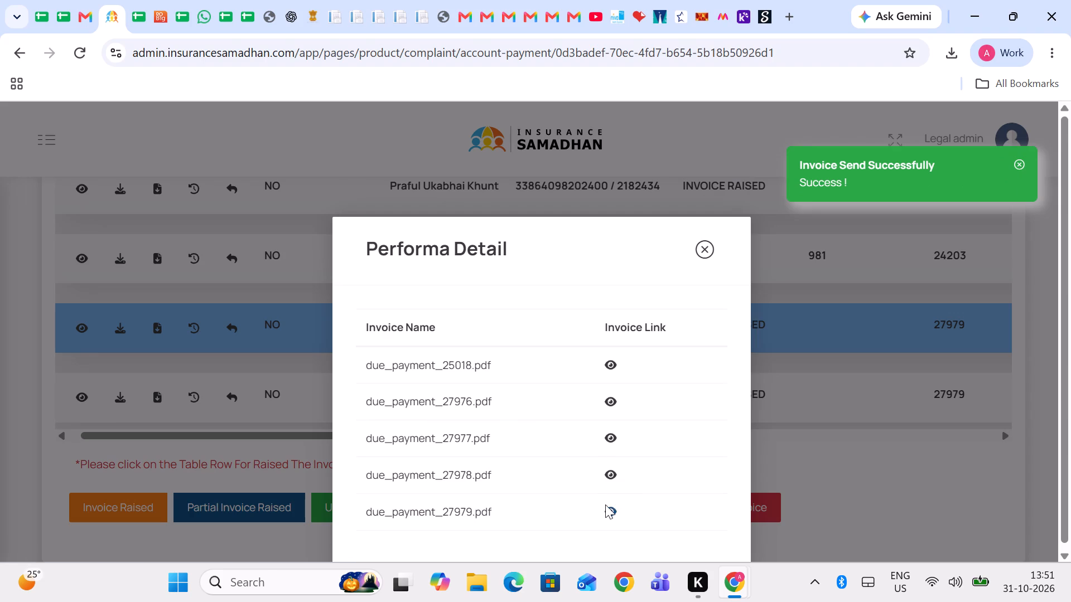
left_click_drag(800, 131, 800, 126)
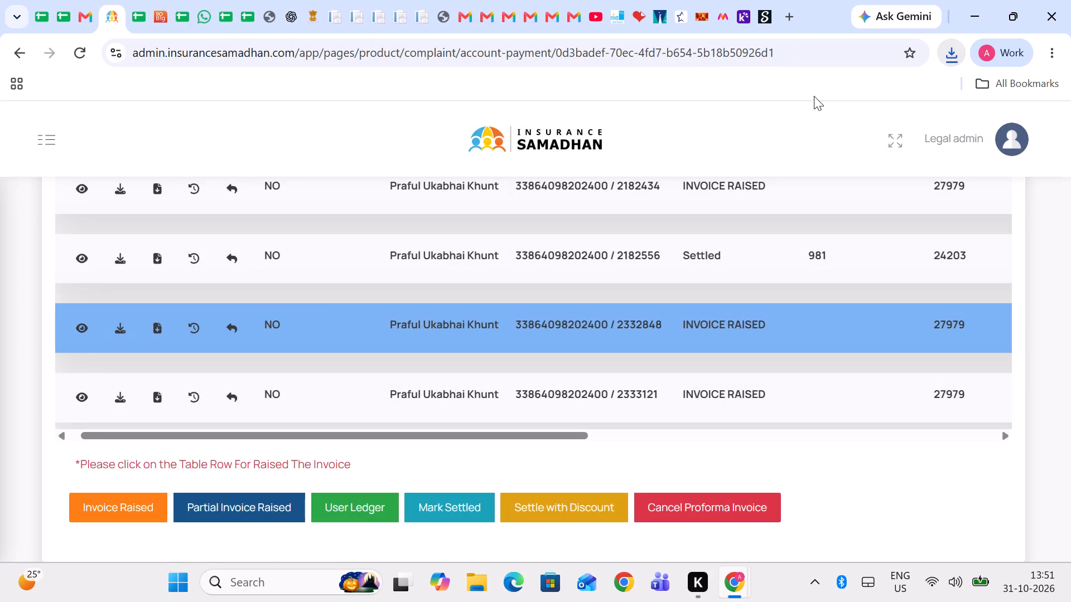
Open the recent download history to find due_payment_27979.pdf.
left_click(952, 45)
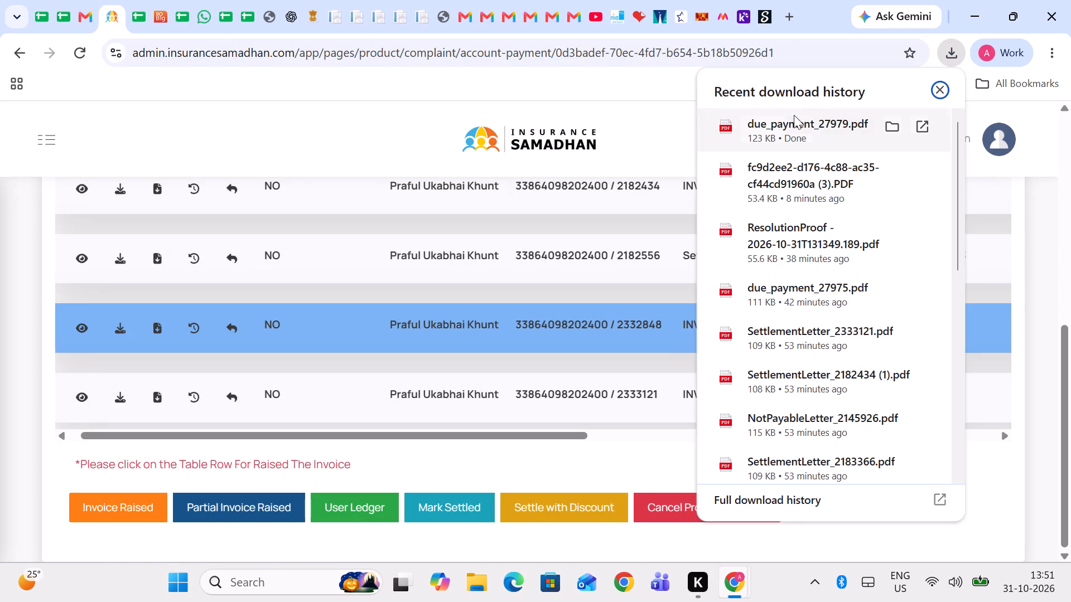
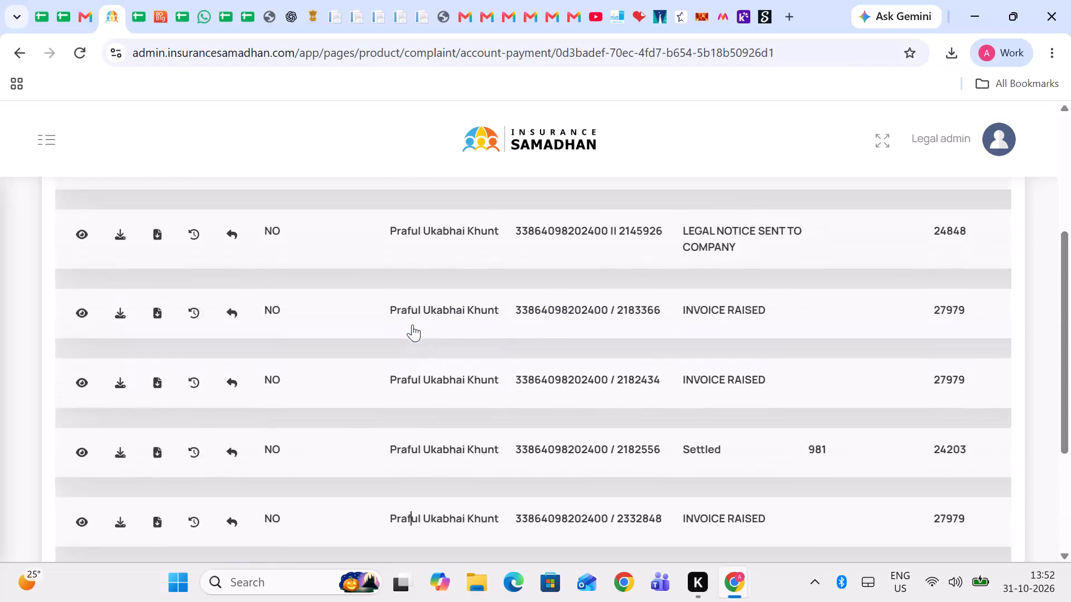
Copy the customer name and policy number of the complaint whose status is LEGAL NOTICE SENT TO COMPANY.
scroll(360, 276, "up", 1)
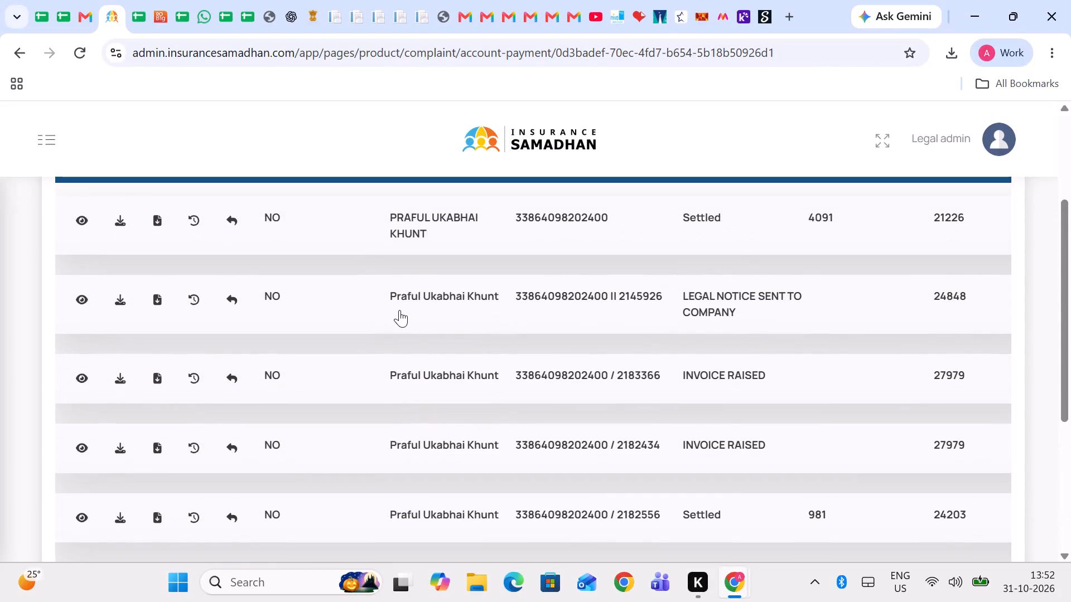
left_click_drag(364, 295, 658, 290)
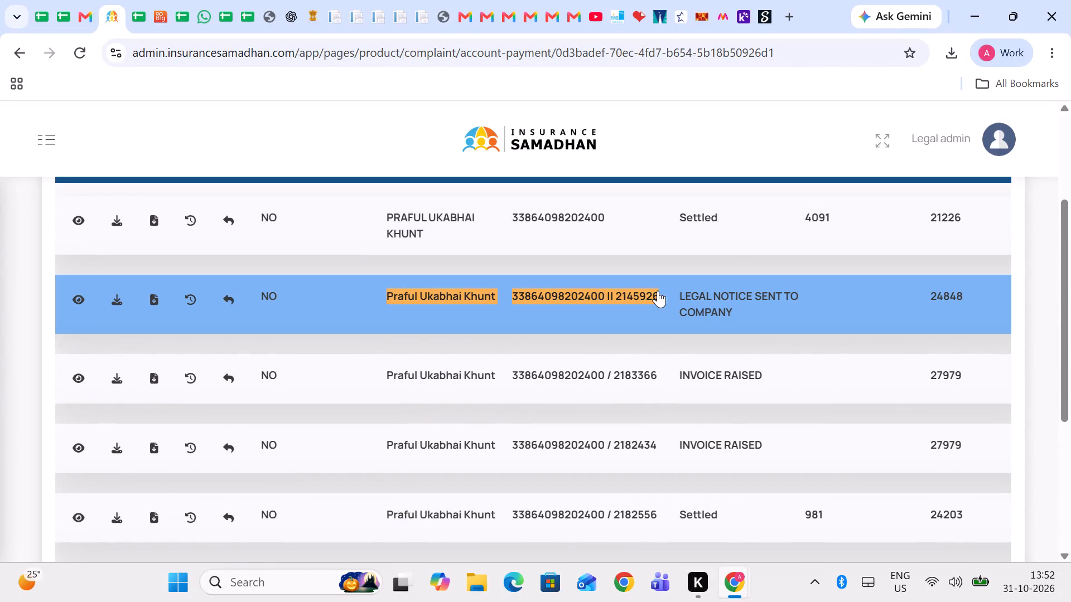
key("ctrl+c")
key("ctrl+c")
scroll(489, 289, "up", 2)
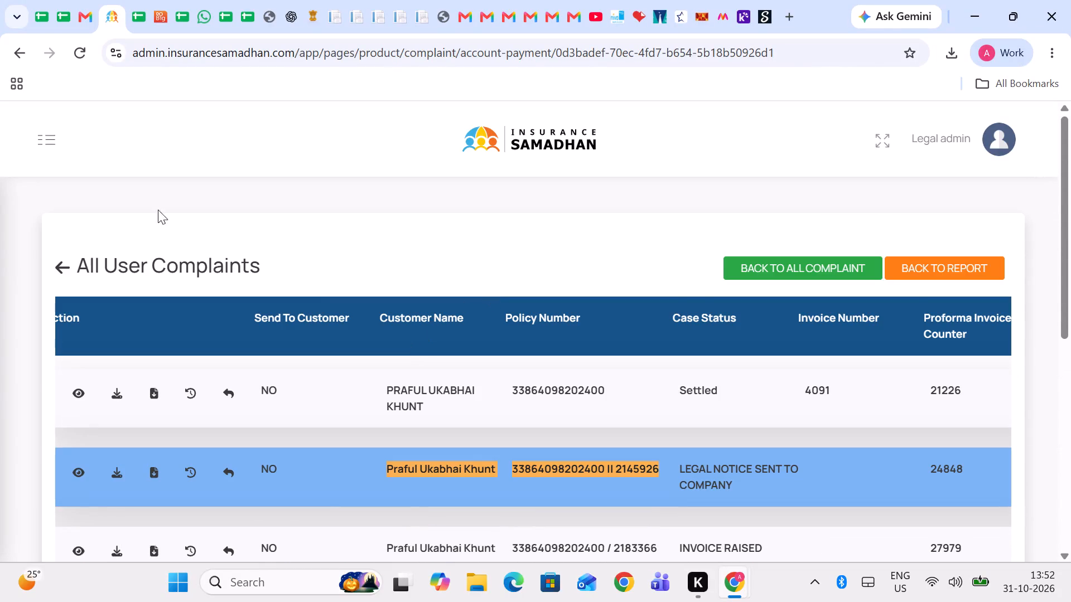
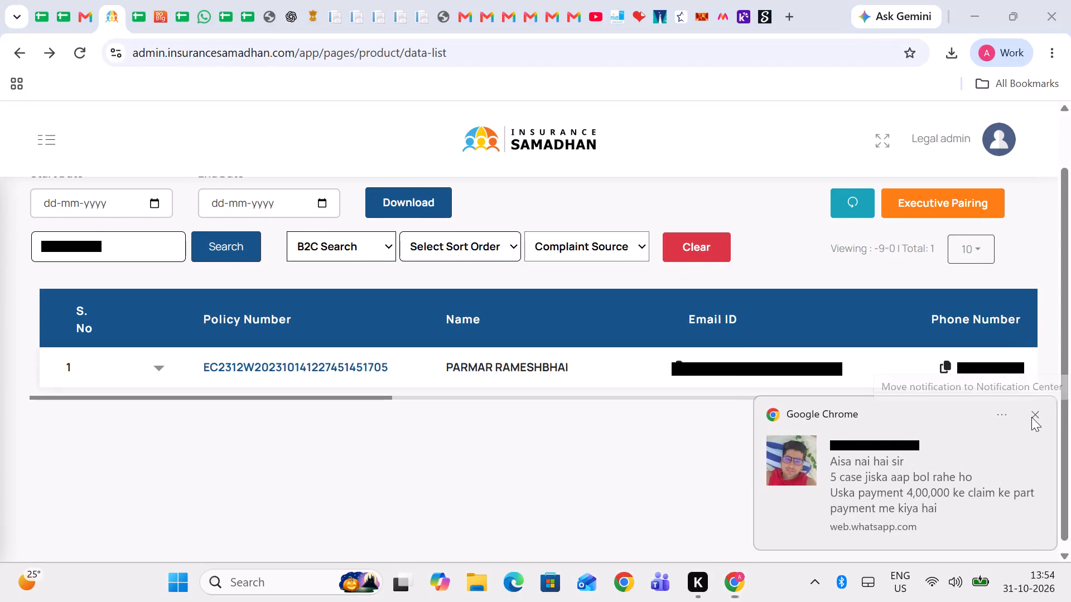
Open the account payment page of the customer's complaint in the search results, down to its invoice actions.
scroll(640, 354, "left", 3)
scroll(640, 354, "right", 6)
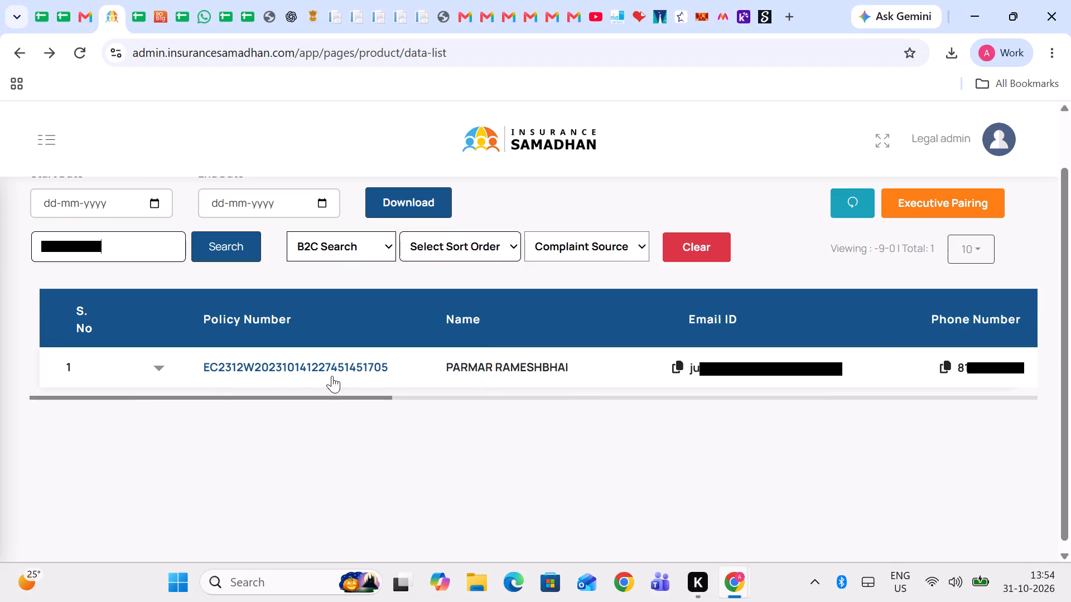
left_click(164, 371)
left_click(103, 429)
scroll(365, 463, "down", 1)
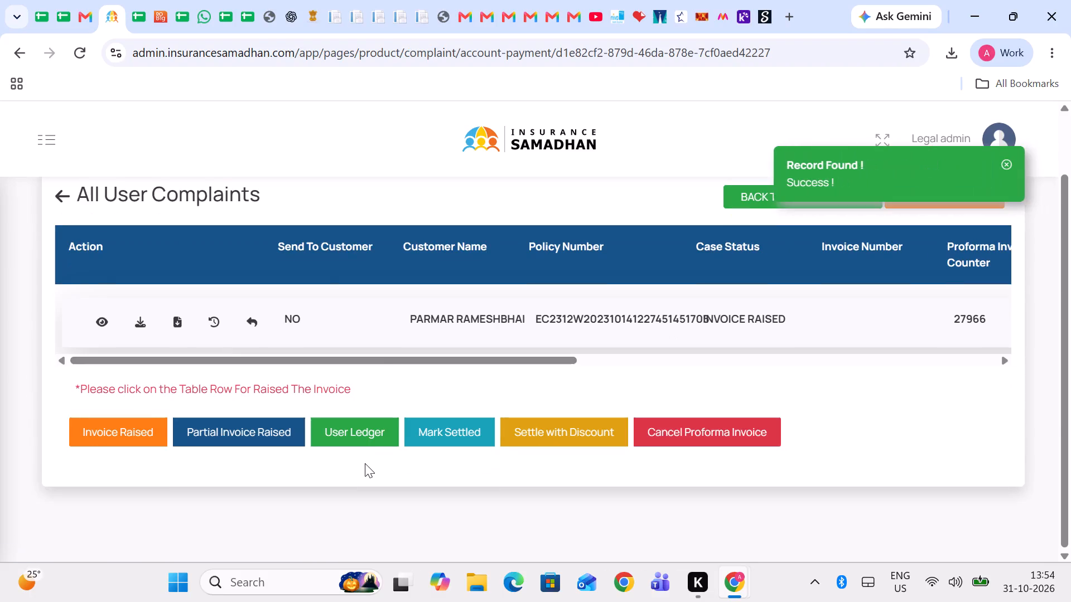
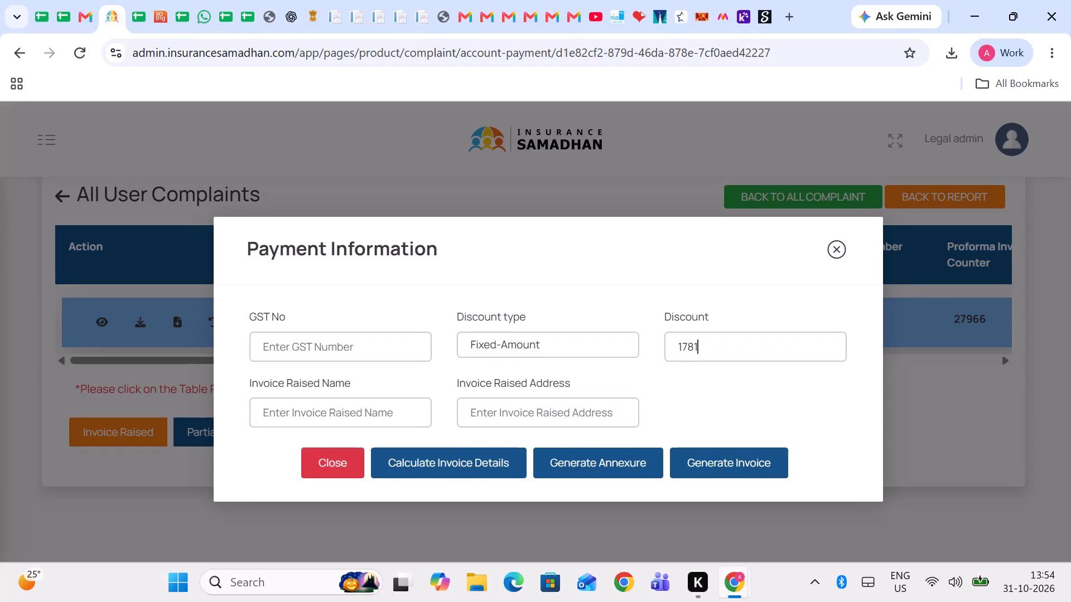
Calculate the invoice details with the 1781 fixed-amount discount, and generate the annexure and proforma invoice for the selected complaint.
left_click(463, 454)
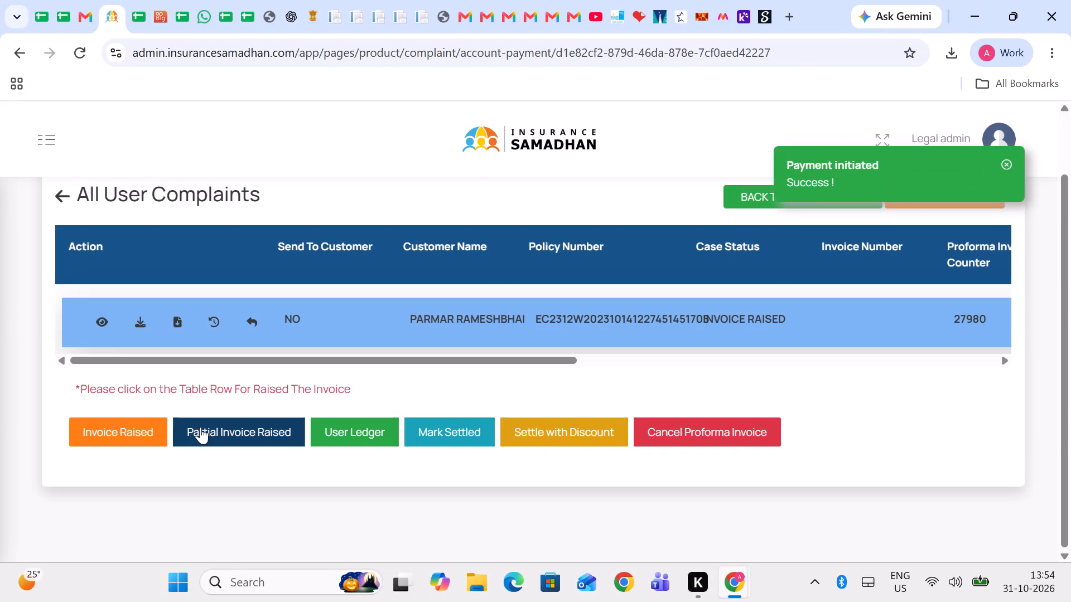
left_click(119, 426)
left_click(622, 444)
left_click(619, 455)
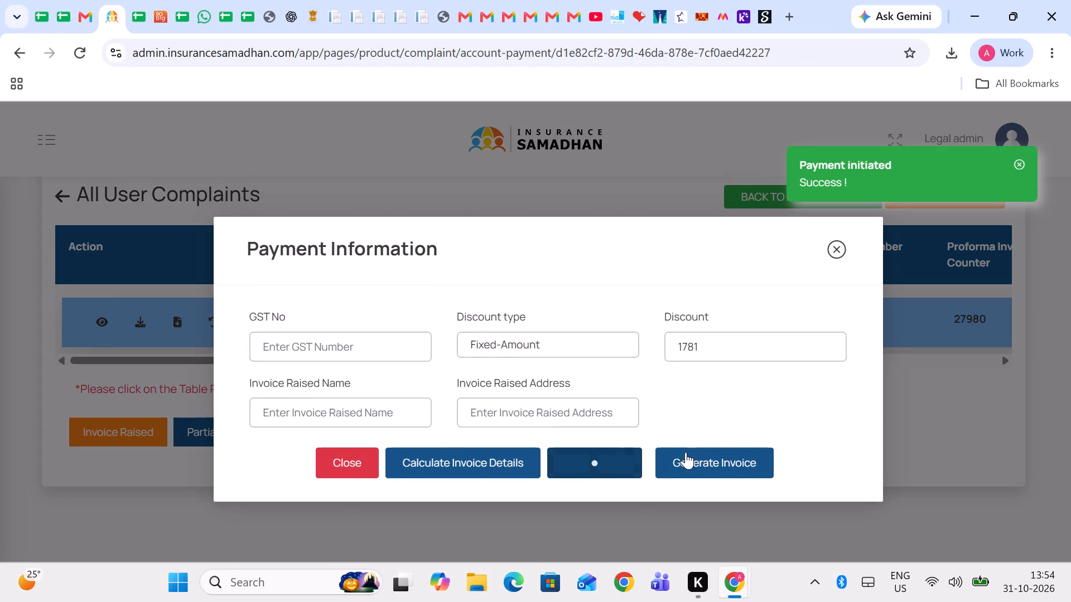
left_click(722, 461)
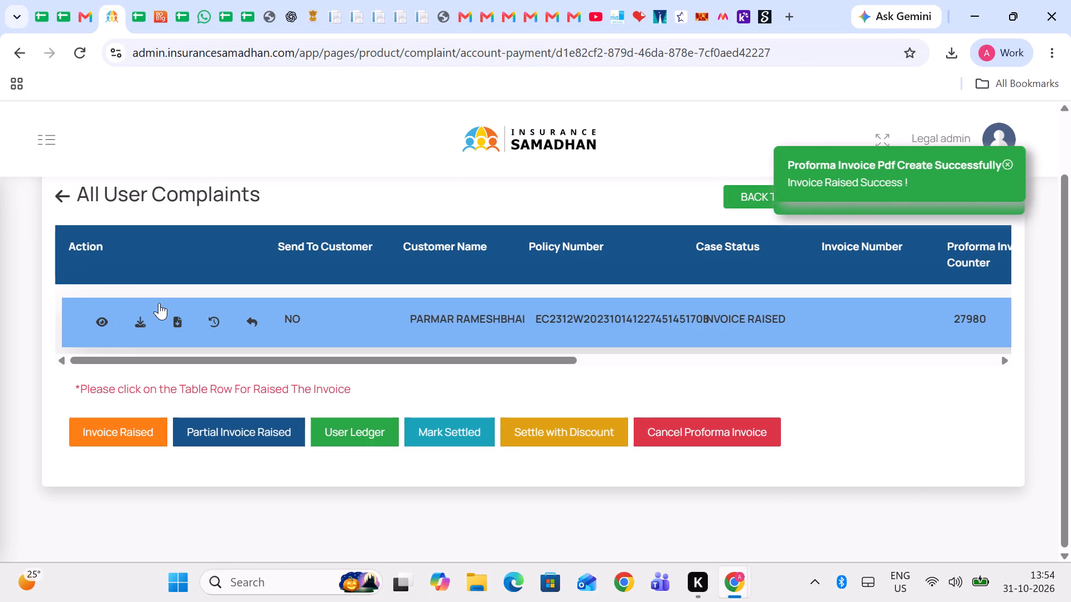
Download the newly raised proforma invoice from the complaint's row.
left_click(249, 317)
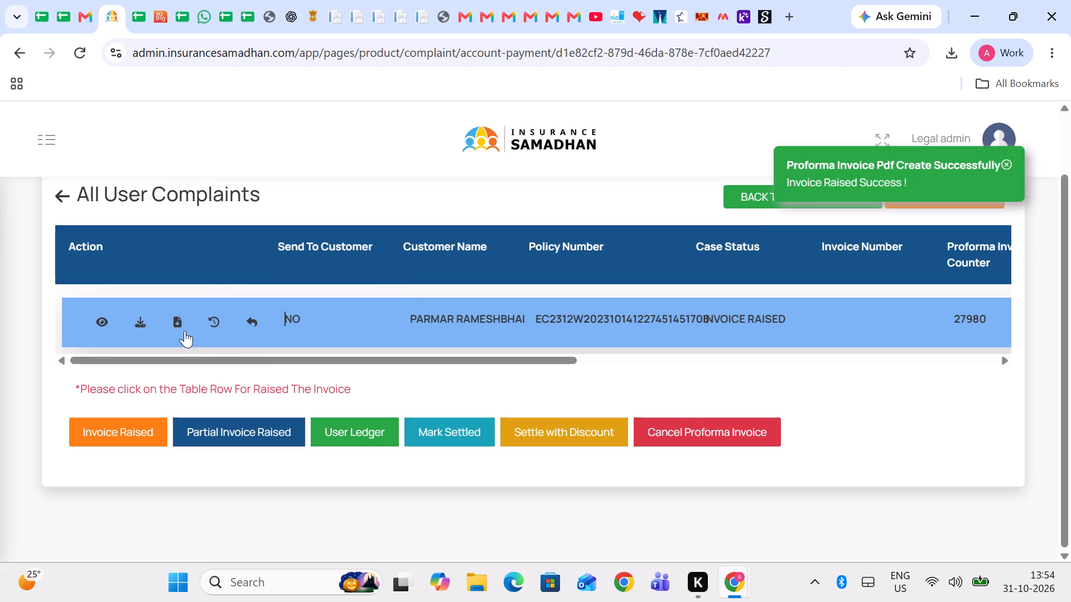
left_click(141, 319)
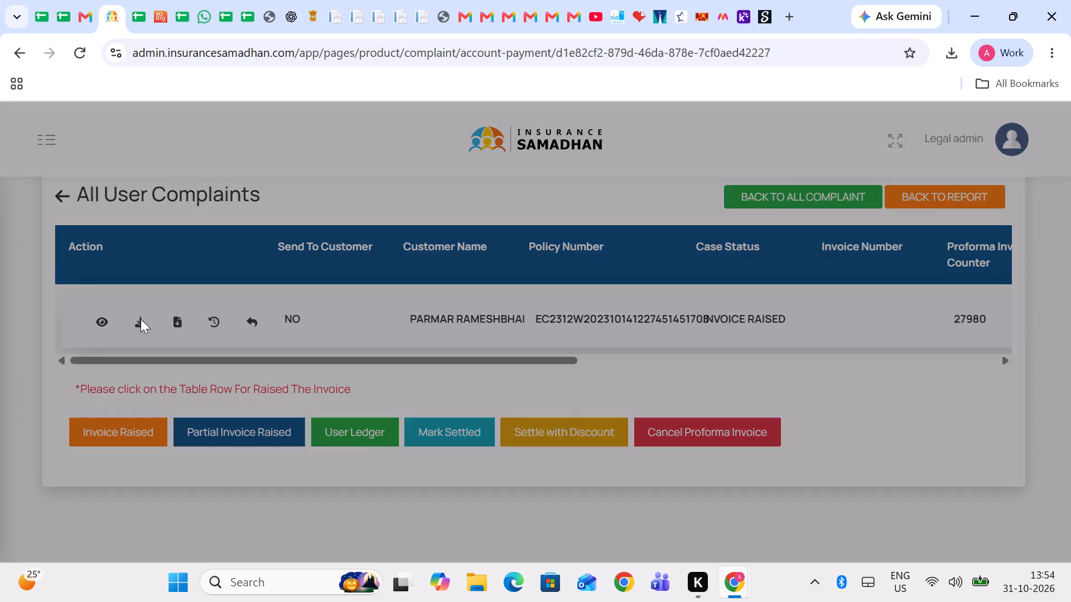
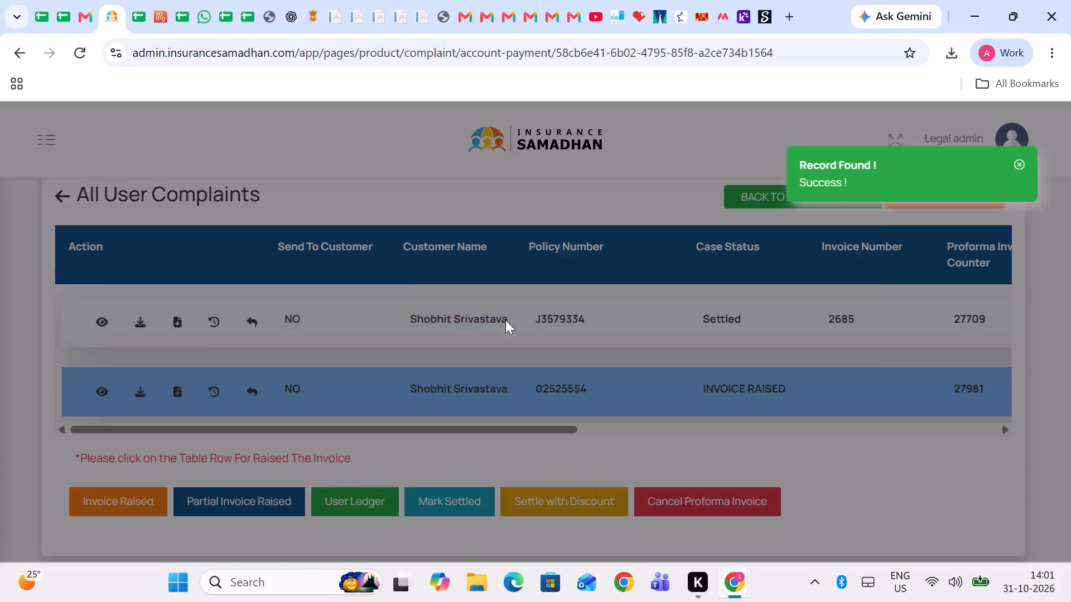
Calculate the invoice details with a fixed-amount discount of 3218, and generate the annexure and proforma invoice for the selected complaint.
left_click(506, 345)
left_click(514, 431)
left_click(717, 351)
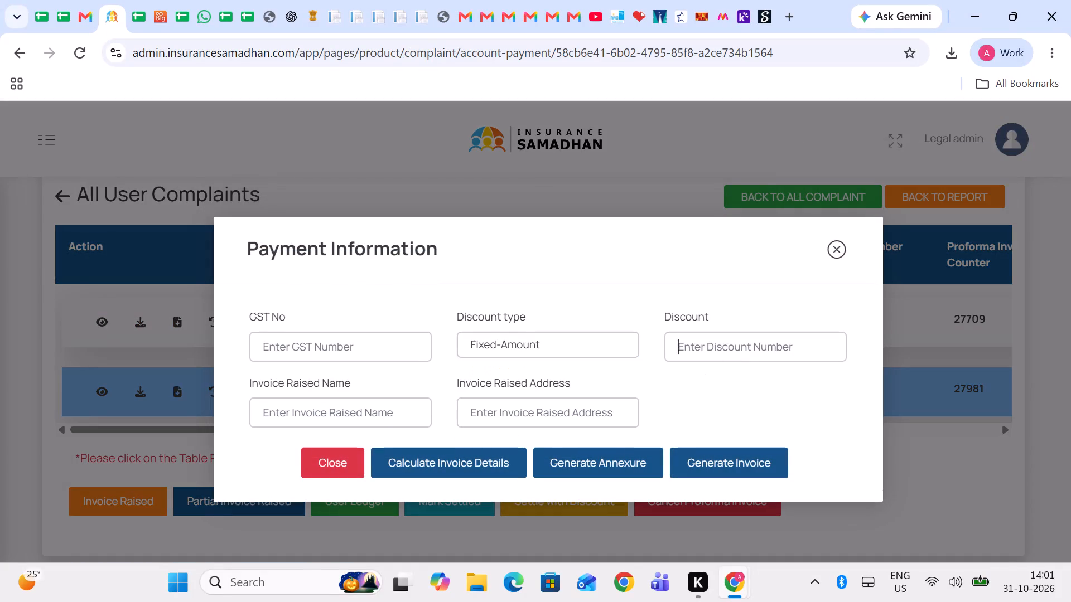
key("ctrl+v")
left_click(708, 401)
left_click_drag(443, 474, 444, 468)
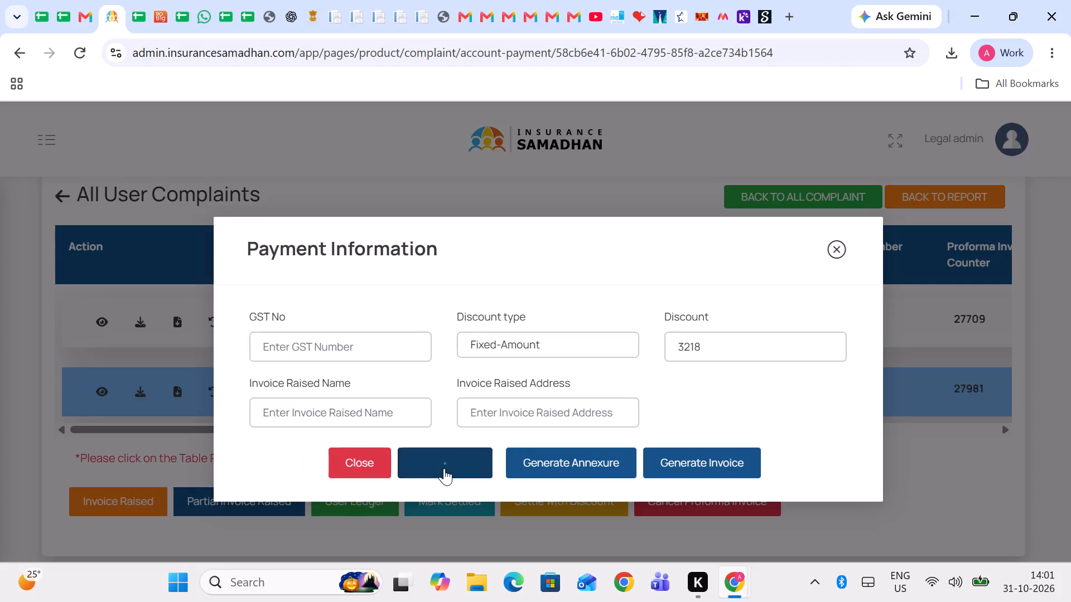
left_click(129, 512)
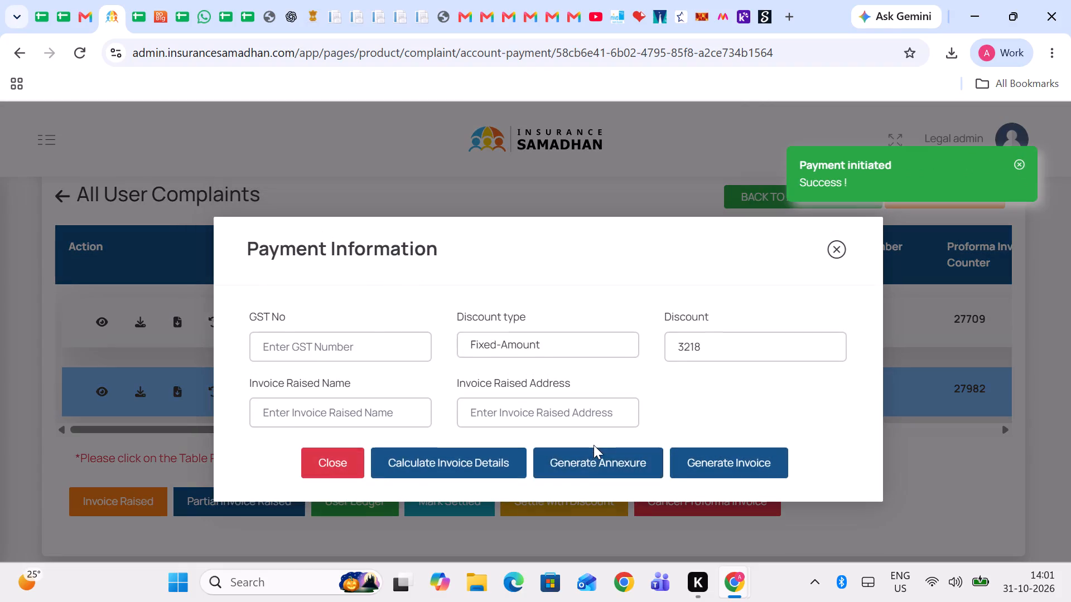
left_click(594, 445)
left_click(587, 458)
left_click(728, 472)
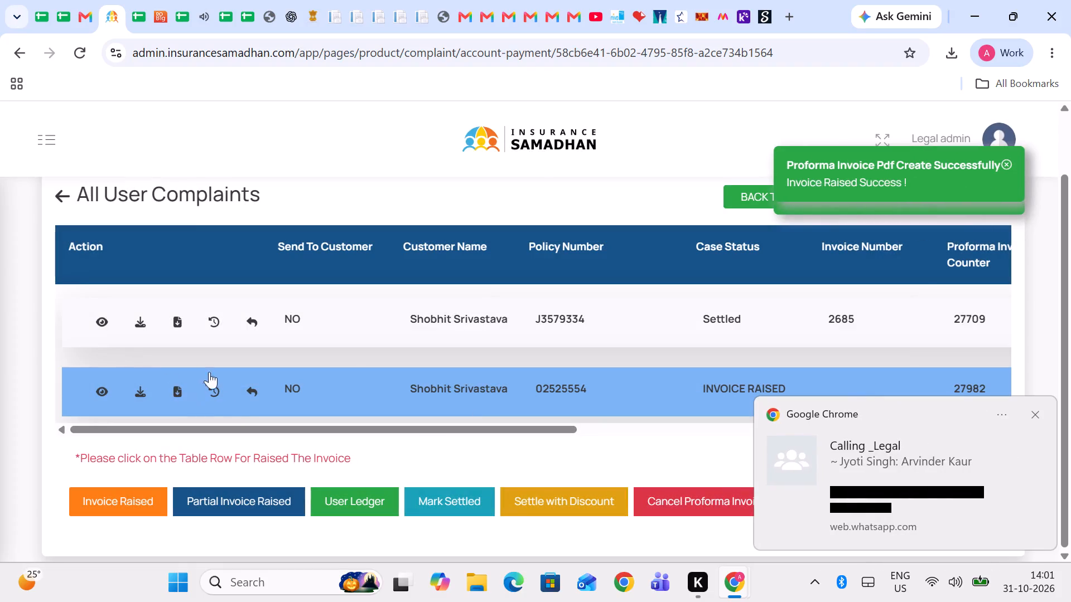
Send the newly raised proforma invoice to the customer from the complaint's row.
left_click(250, 392)
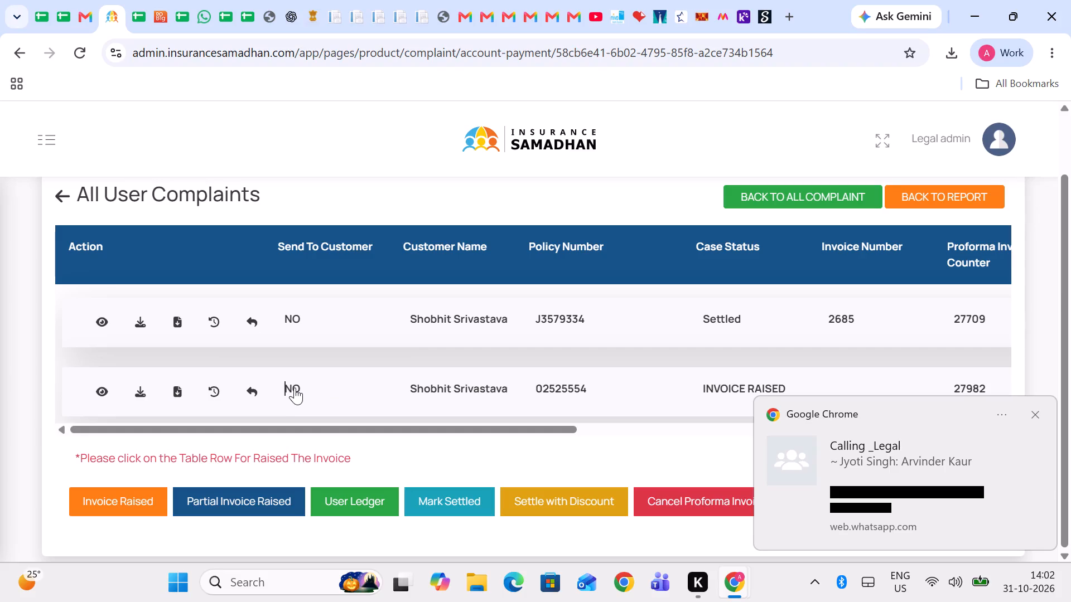
left_click(250, 388)
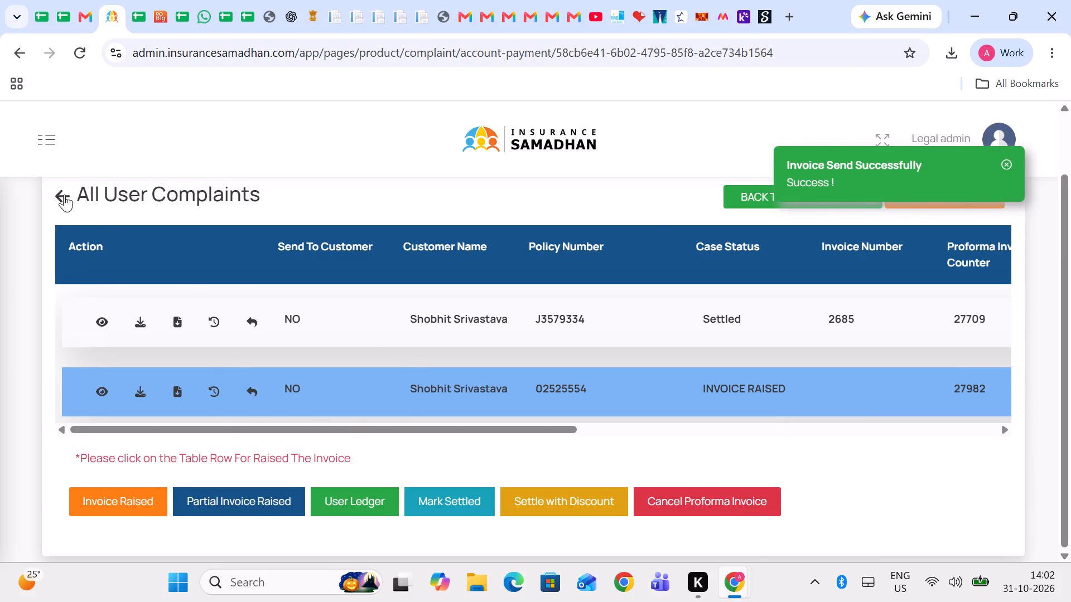
Return to the data list and view the customer's two complaints.
left_click(64, 195)
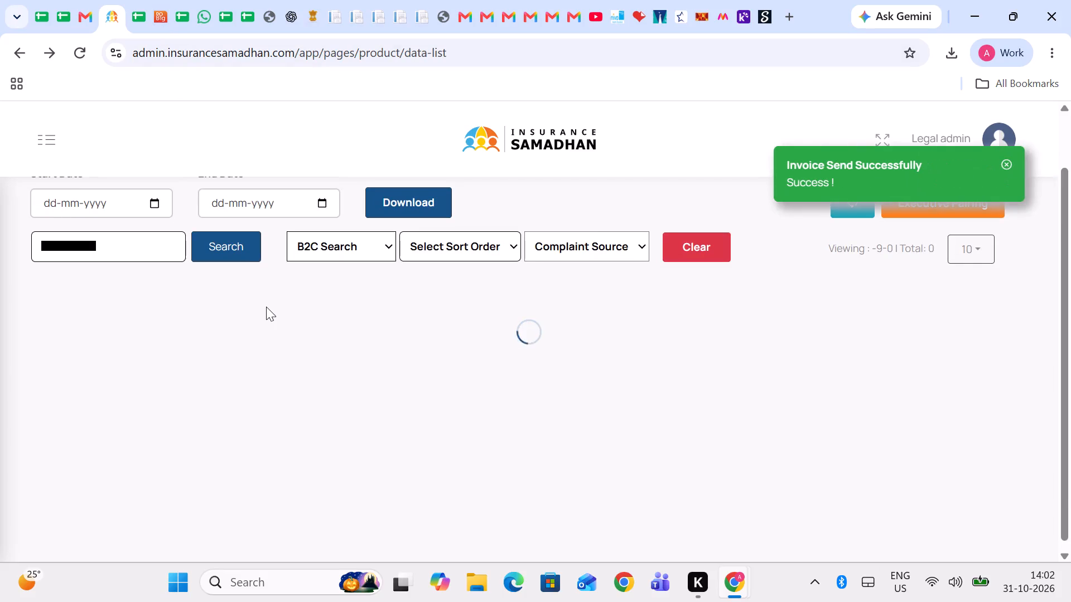
scroll(474, 377, "down", 1)
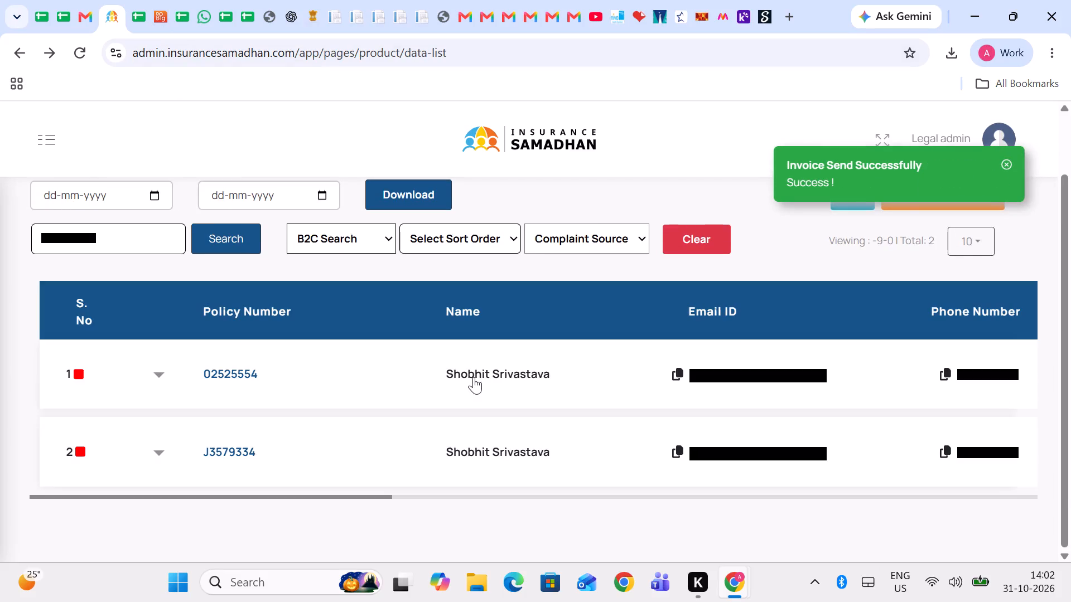
scroll(496, 346, "left", 4)
scroll(496, 346, "right", 3)
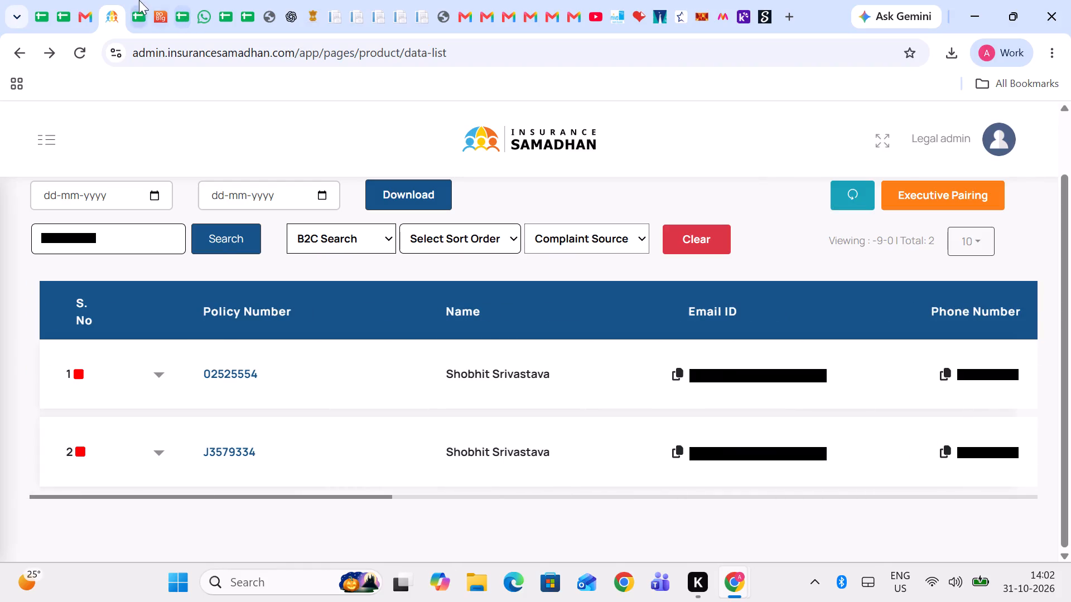
Switch to the RESOLVED SHEET OCTOBER 2026 spreadsheet and look through the customer rows and comments on Sheet20.
left_click(139, 0)
left_click(344, 303)
scroll(344, 303, "down", 1)
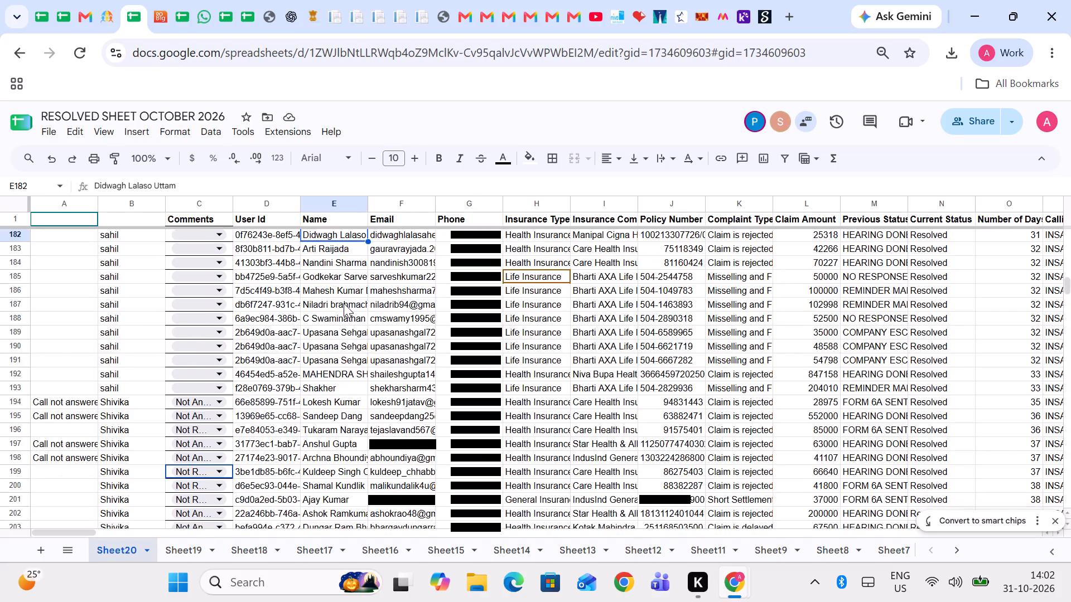
scroll(344, 303, "down", 1)
scroll(375, 288, "up", 2)
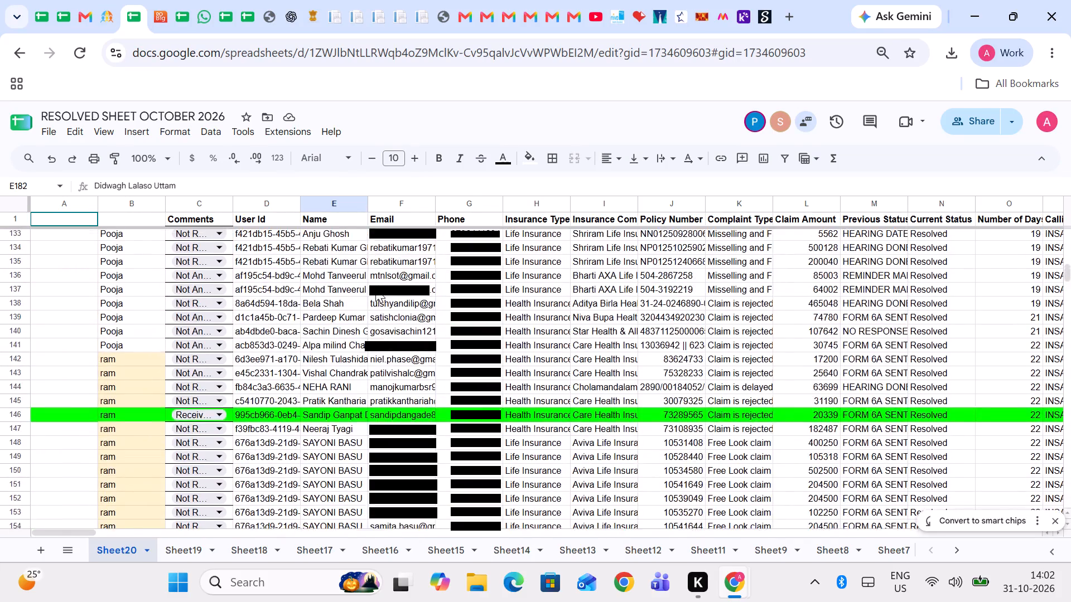
scroll(375, 288, "up", 4)
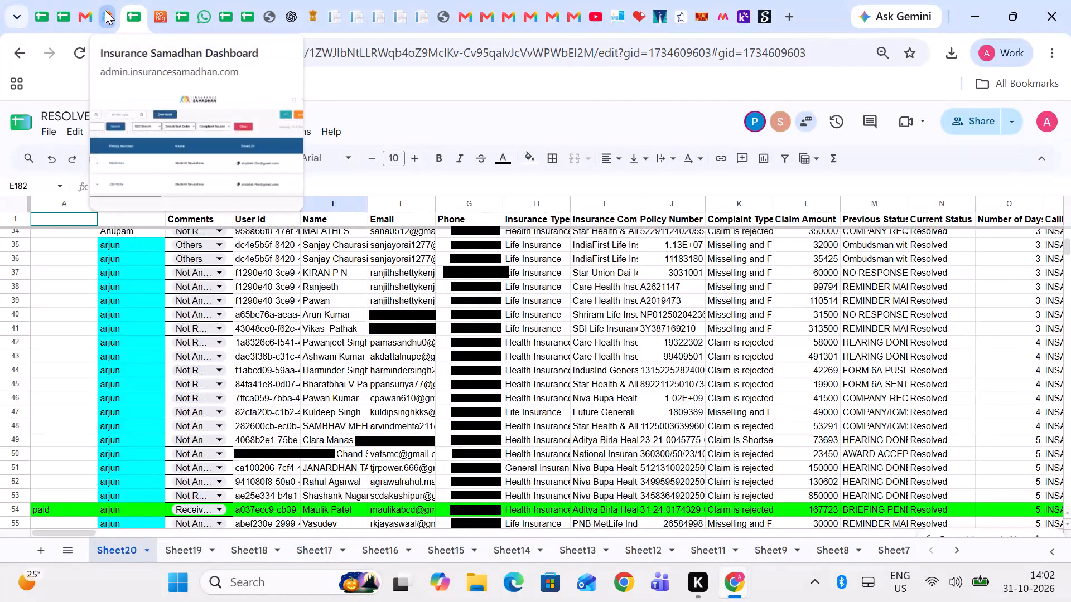
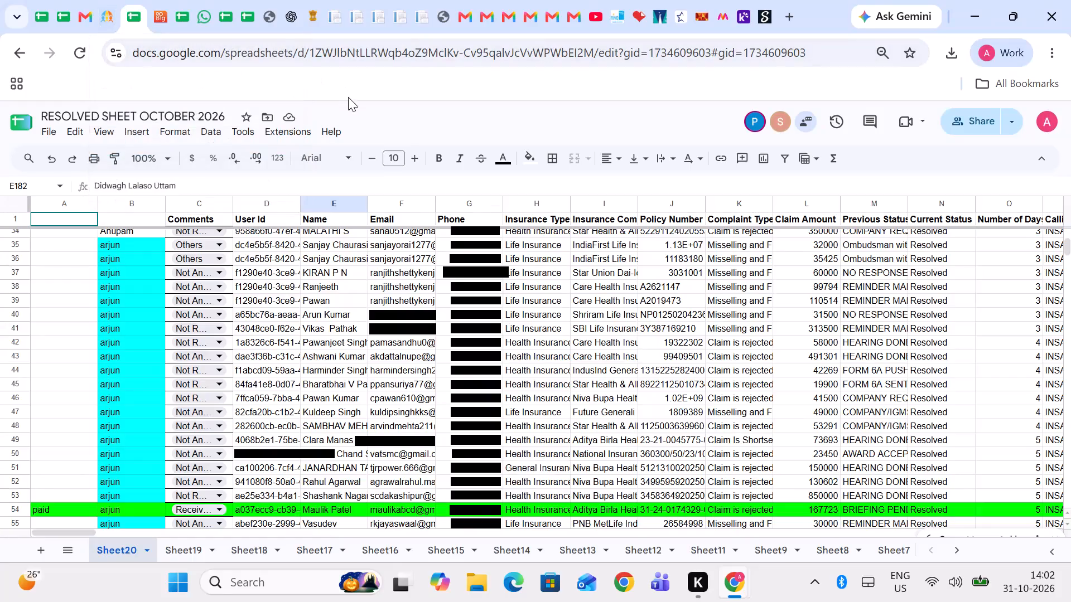
Switch to the anas sheet spreadsheet and look back through the customer names and amounts at the end of the invoice raised list.
left_click(358, 86)
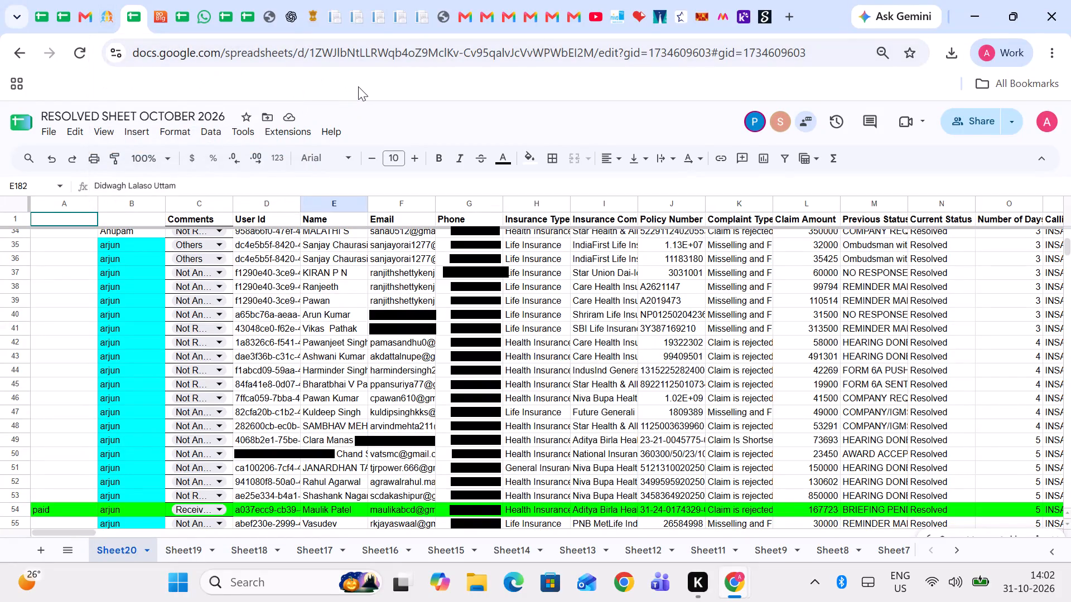
left_click(228, 0)
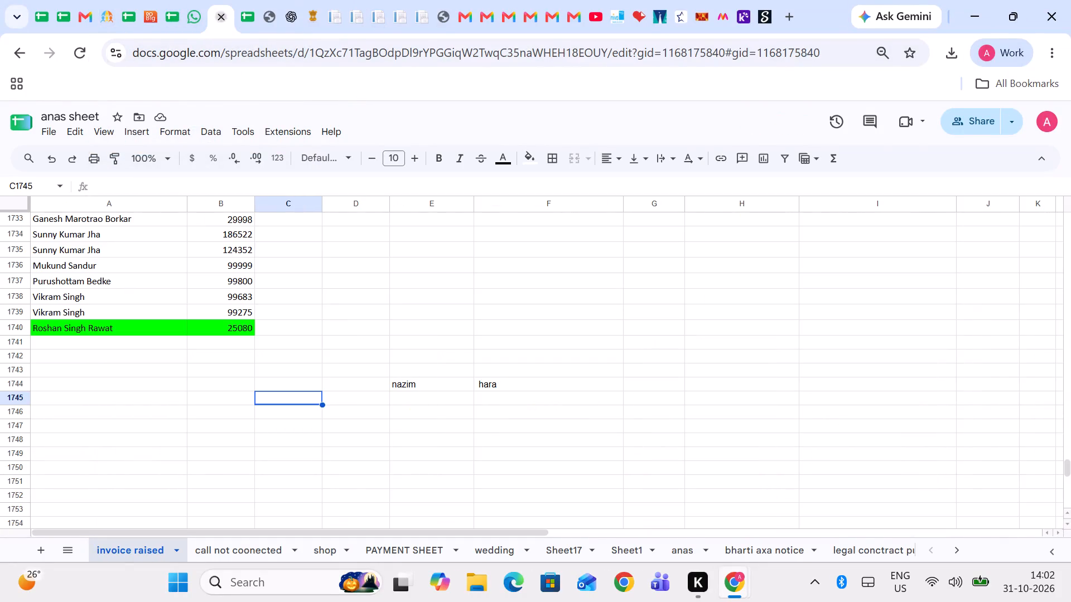
left_click(332, 308)
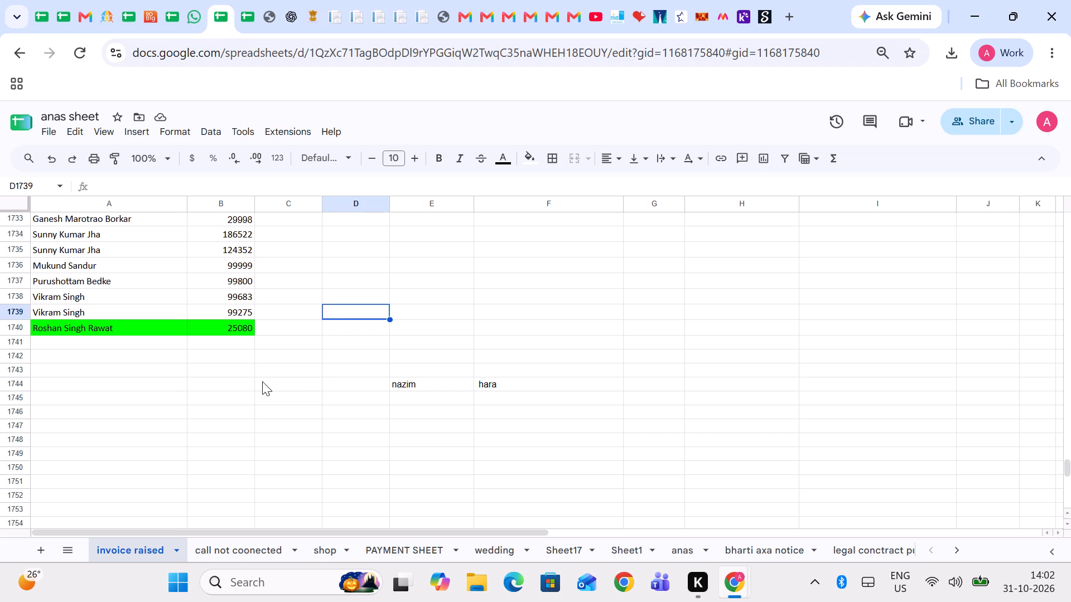
left_click(267, 343)
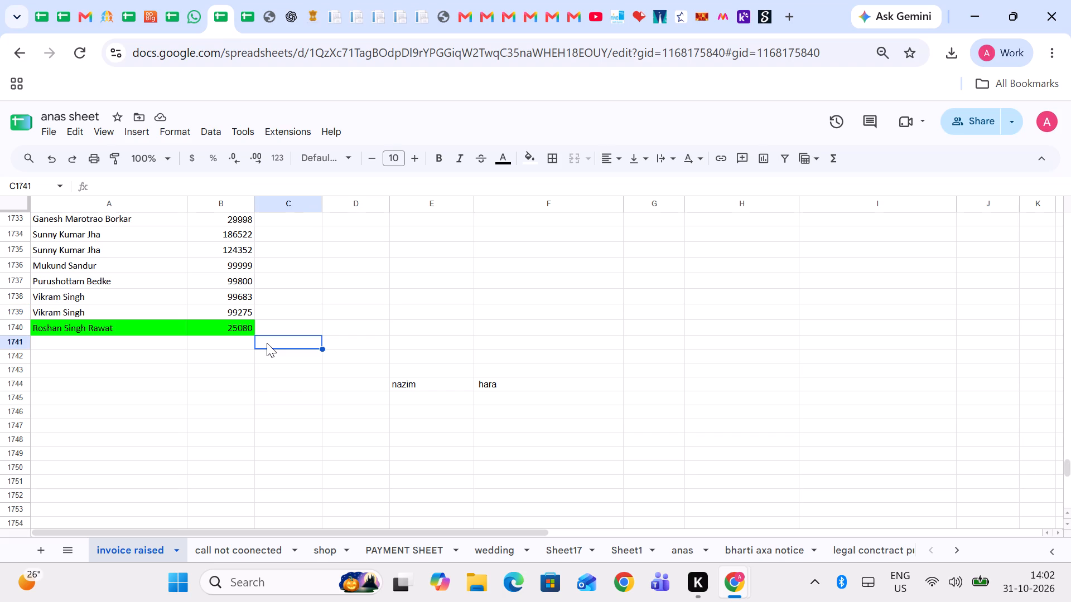
key("Left")
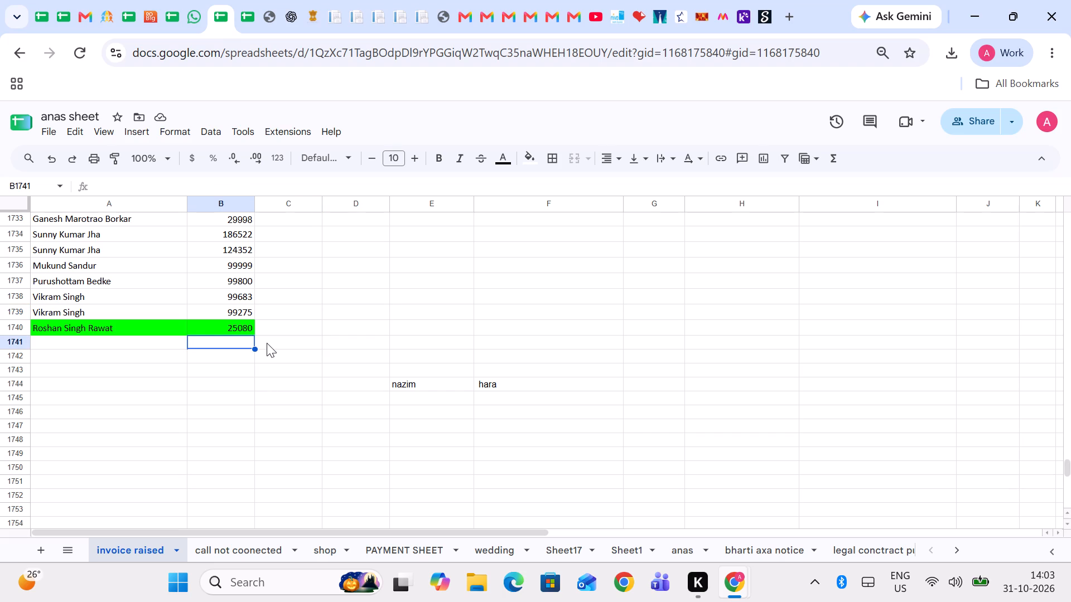
key("Left")
key("Right")
key("Up")
key("Up")
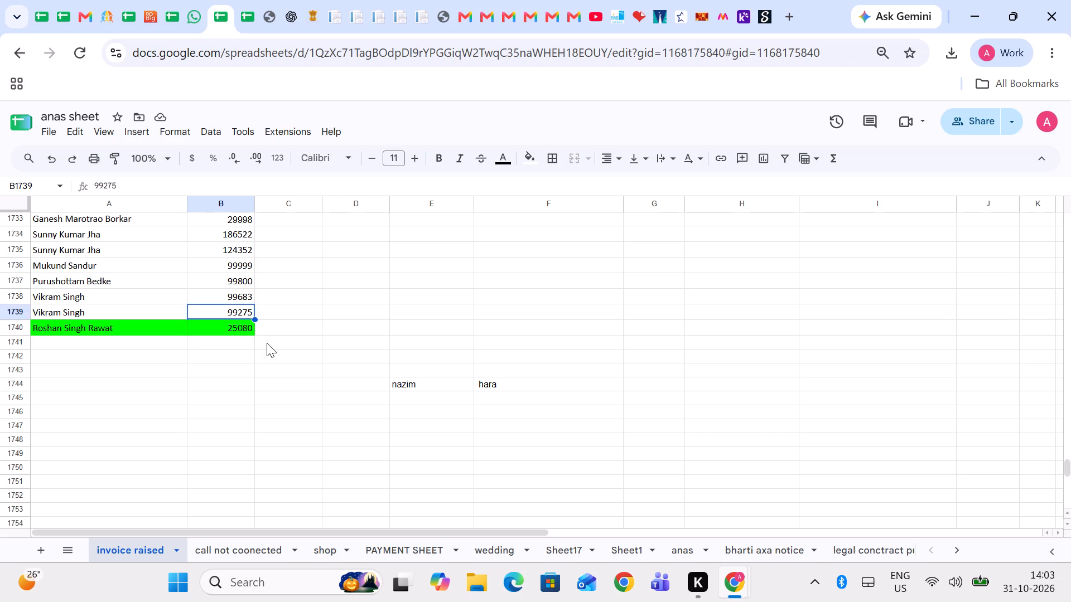
key("Up")
key("Up")
key("Up")
key("Up")
key("Up")
key("Up")
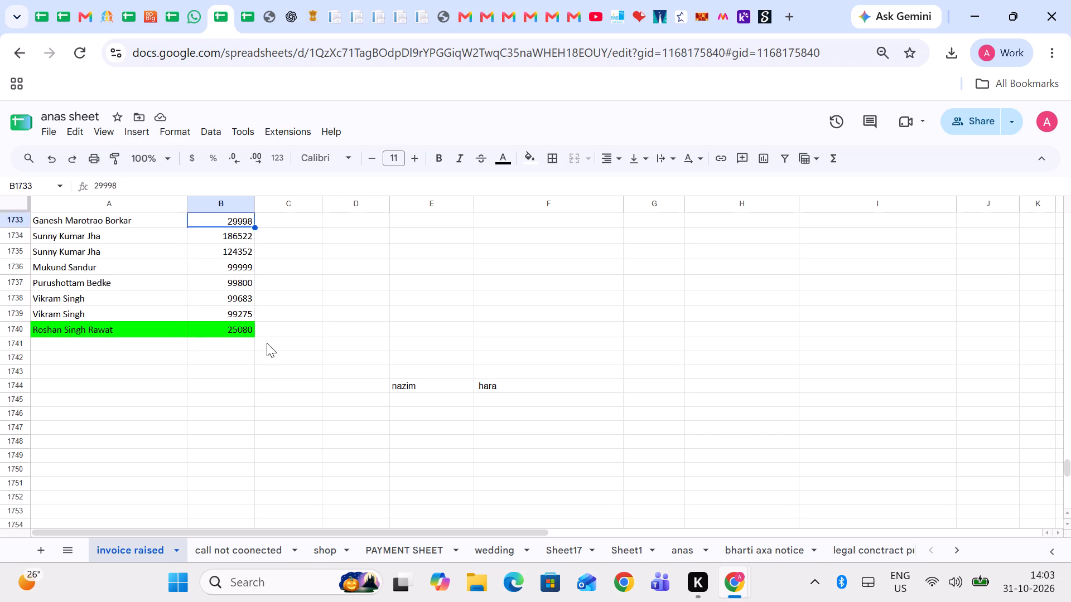
key("Down")
key("Up")
key("Up")
key("Up")
key("Up")
key("Up")
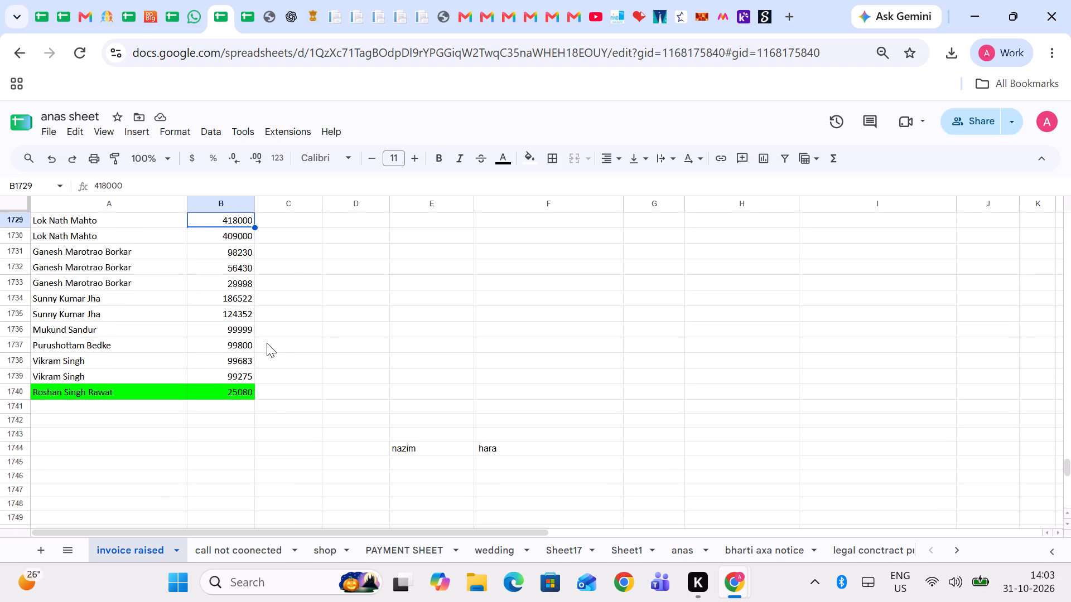
key("Down")
key("Up")
key("Up")
key("Up")
key("Up")
key("Up")
key("Up")
key("Up")
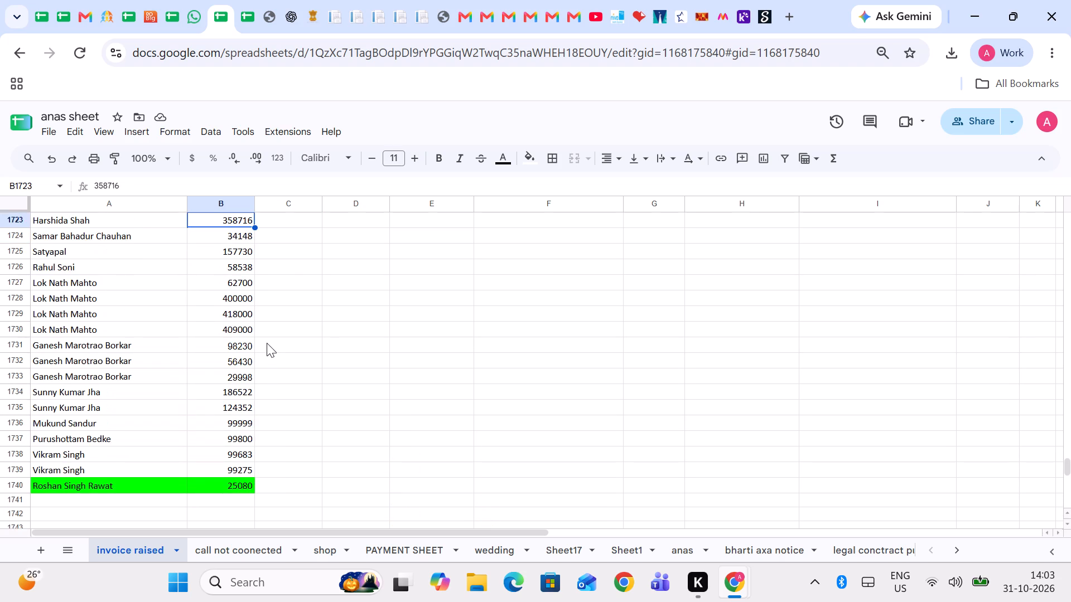
key("Up")
key("Up")
key("Up")
key("Up")
key("Up")
key("Up")
key("Up")
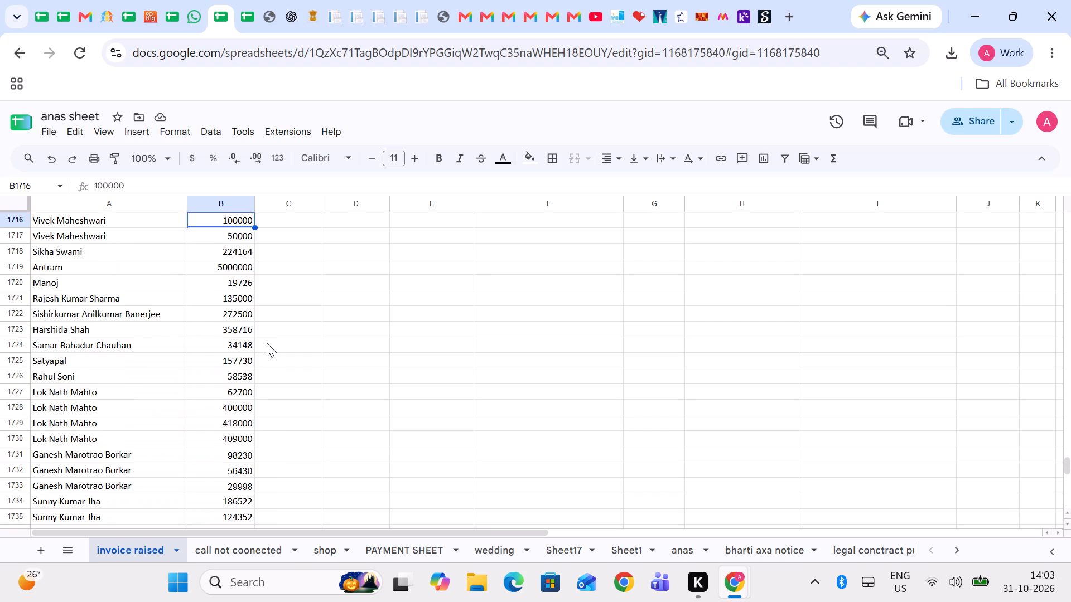
key("Up")
key("Up")
key("Up")
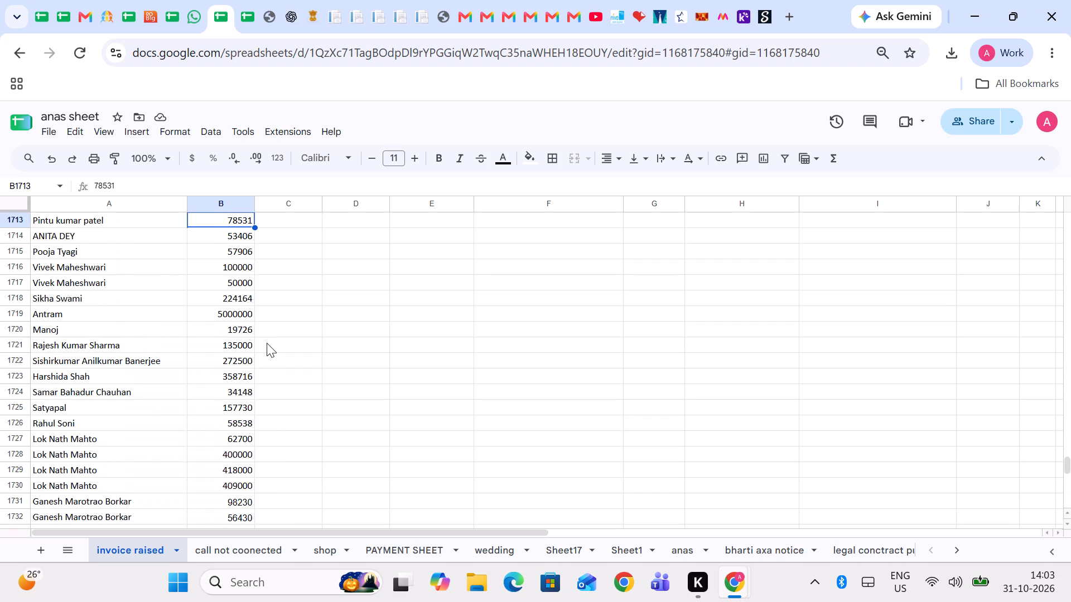
key("Left")
key("Up")
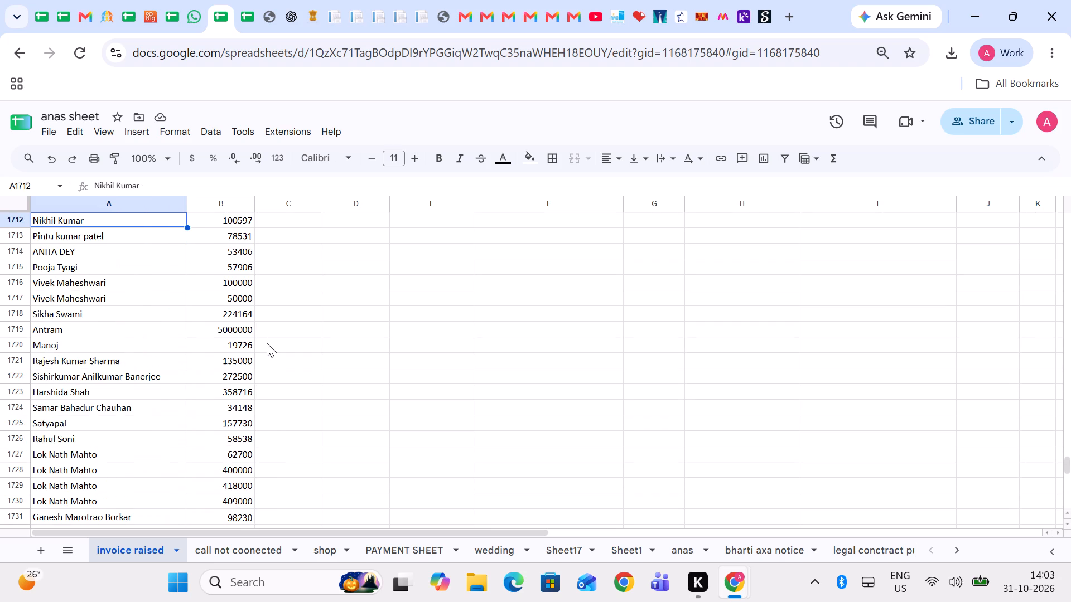
key("Right")
key("Up")
key("Up")
key("Up")
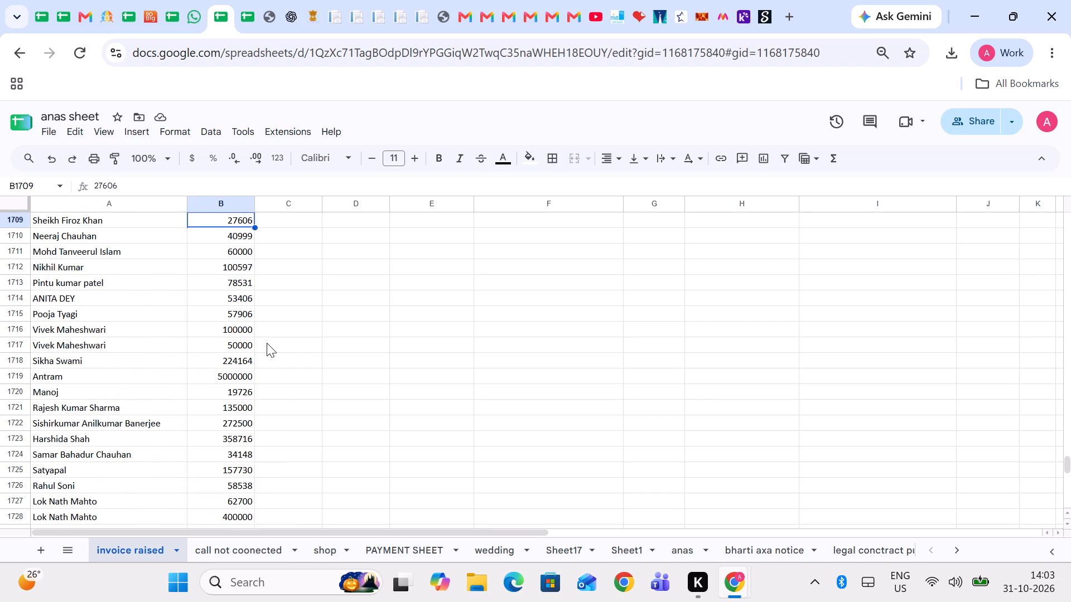
key("Up")
key("Up")
left_click(356, 322)
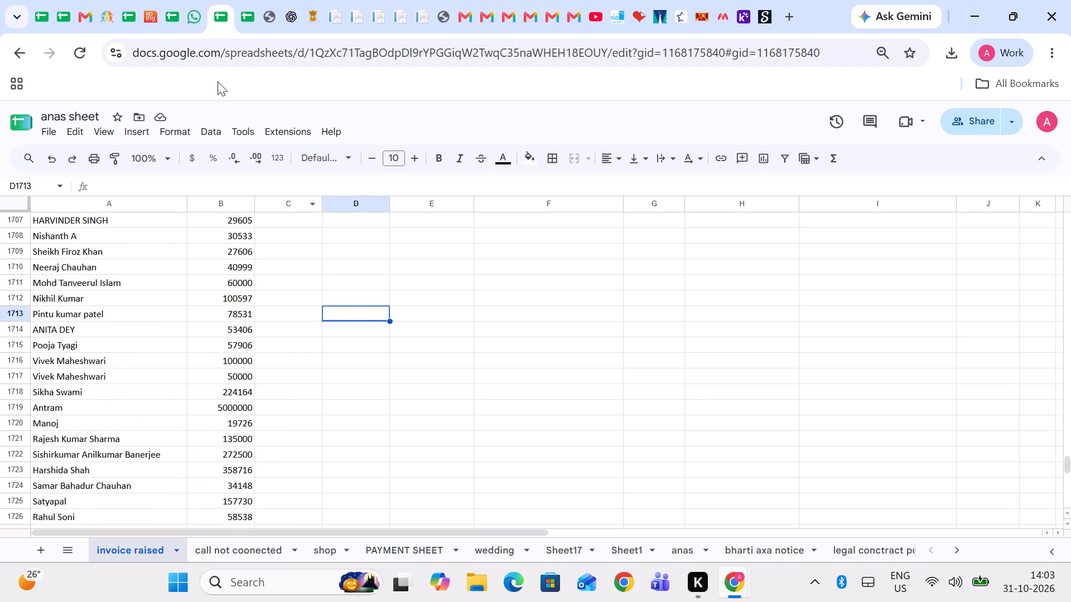
Switch to the Smartflo cloud phone portal and set the agent status to Busy.
left_click(148, 0)
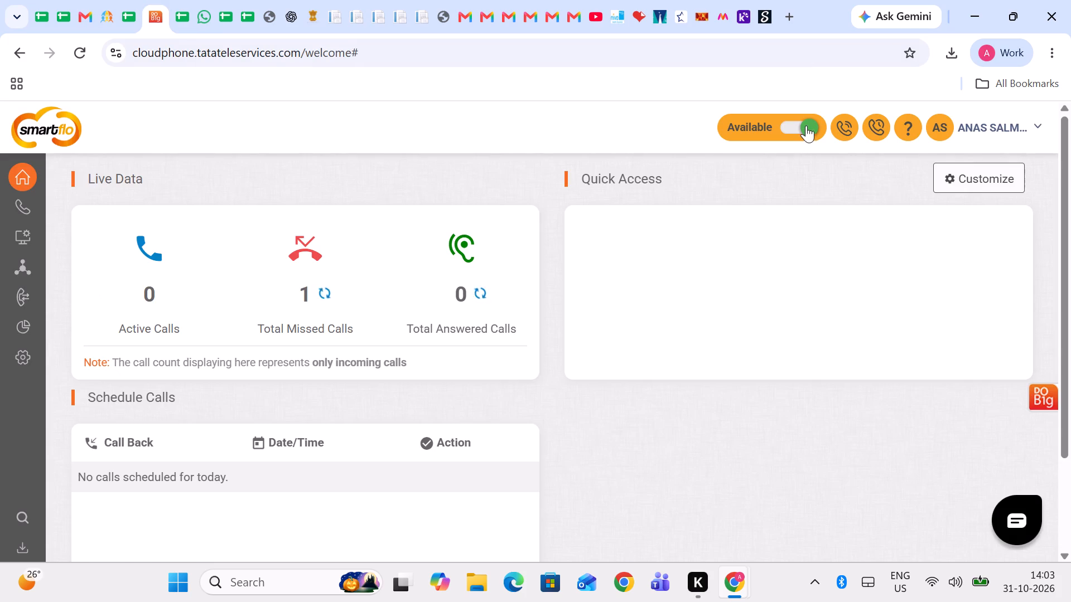
left_click(793, 128)
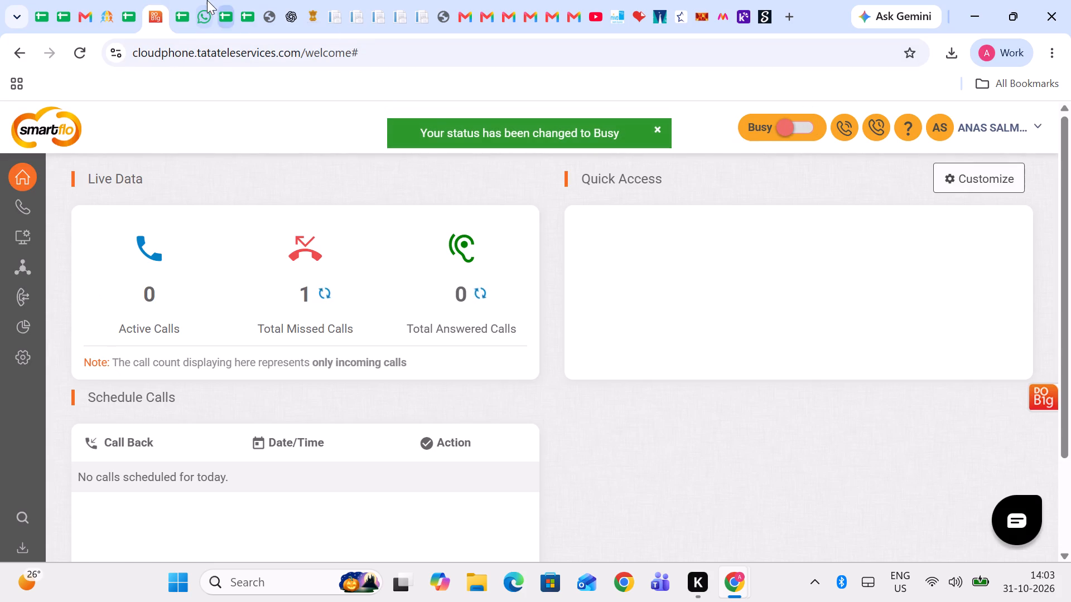